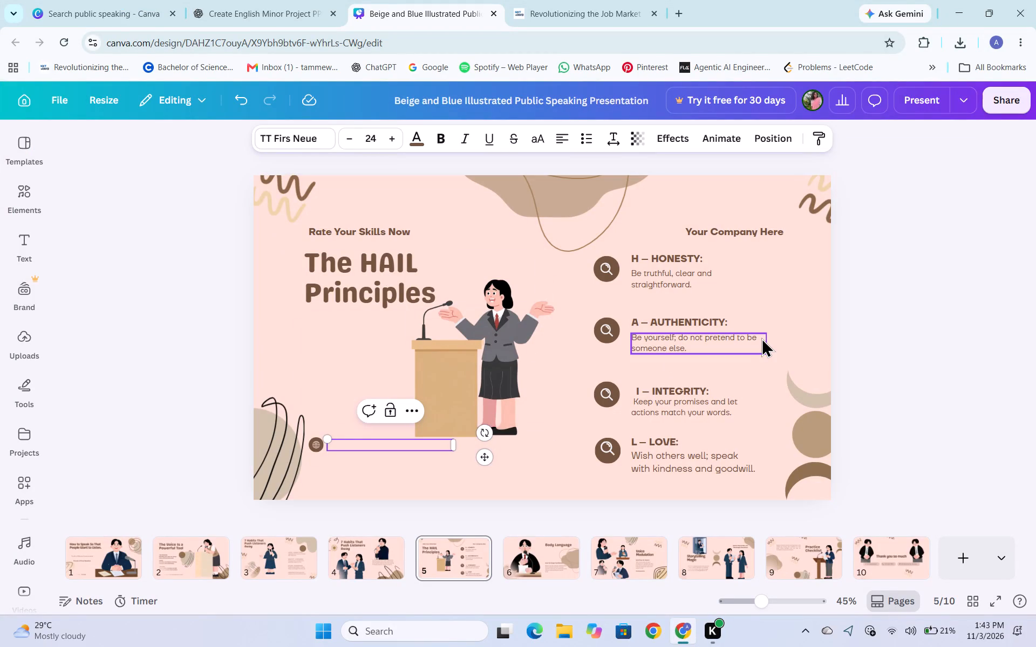
Delete the "Rate Your Skills Now" text above the title on The HAIL Principles slide.
{"action": "double_click", "coordinate": [379, 231]}
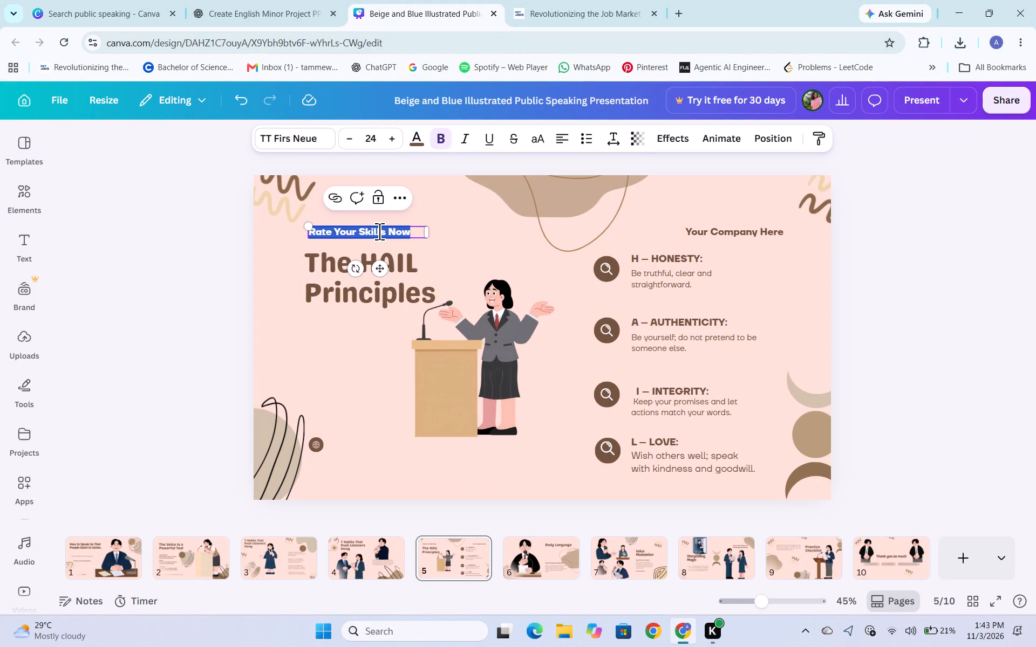
{"action": "key", "text": "BackSpace"}
Move "The HAIL Principles" title up into the freed space and slightly right, clear of the speaker illustration.
{"action": "left_click", "coordinate": [324, 297]}
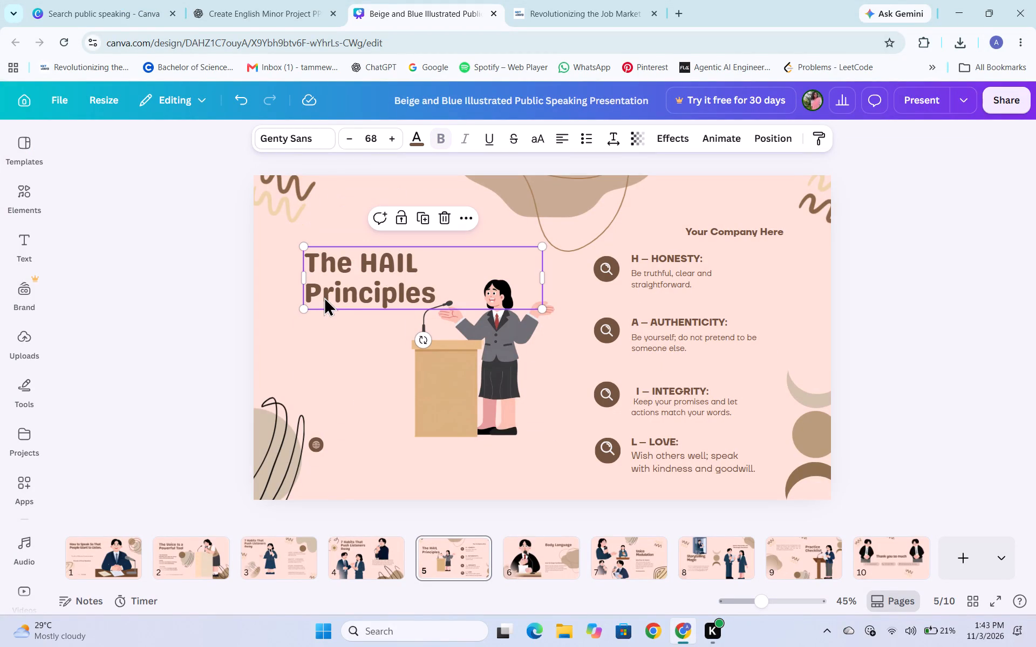
{"action": "left_click_drag", "start_coordinate": [322, 281], "coordinate": [322, 259]}
{"action": "left_click", "coordinate": [350, 361]}
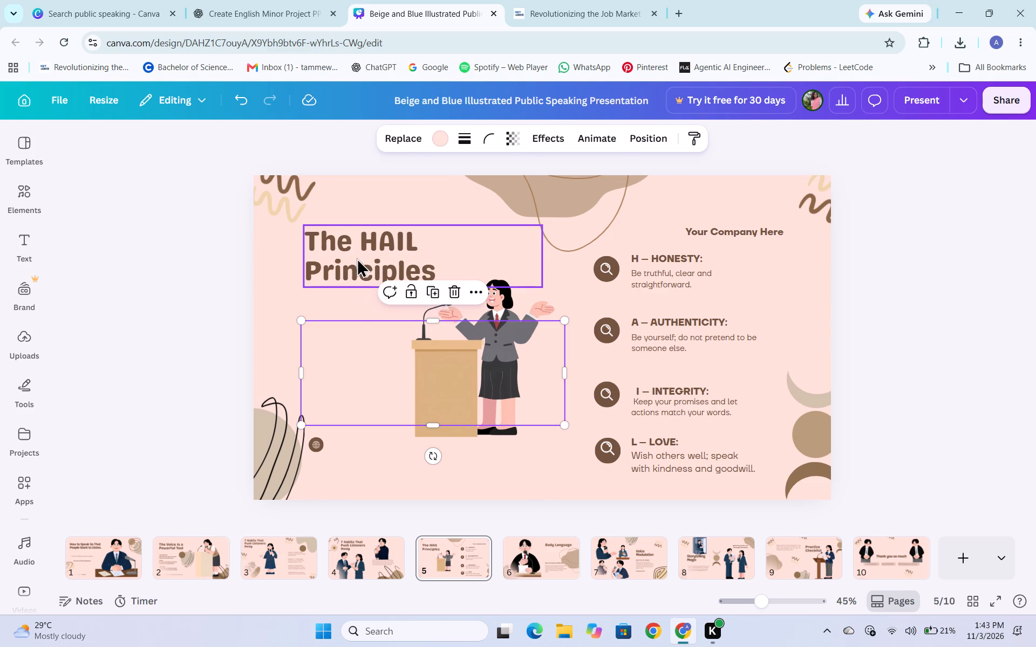
{"action": "left_click_drag", "start_coordinate": [357, 258], "coordinate": [373, 256]}
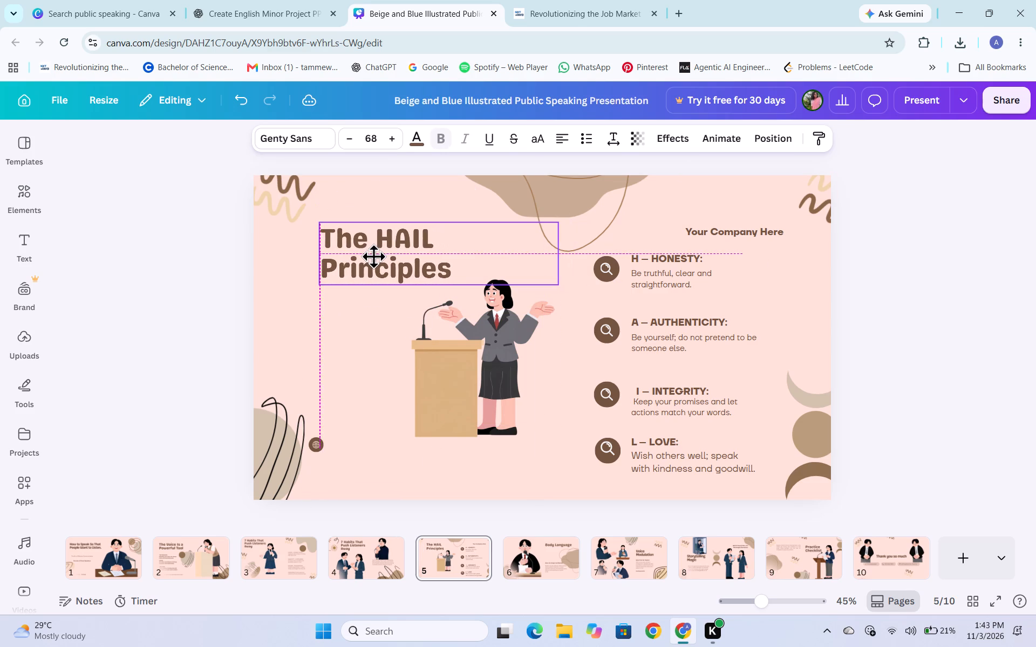
{"action": "left_click_drag", "start_coordinate": [373, 256], "coordinate": [371, 257]}
{"action": "left_click", "coordinate": [371, 257]}
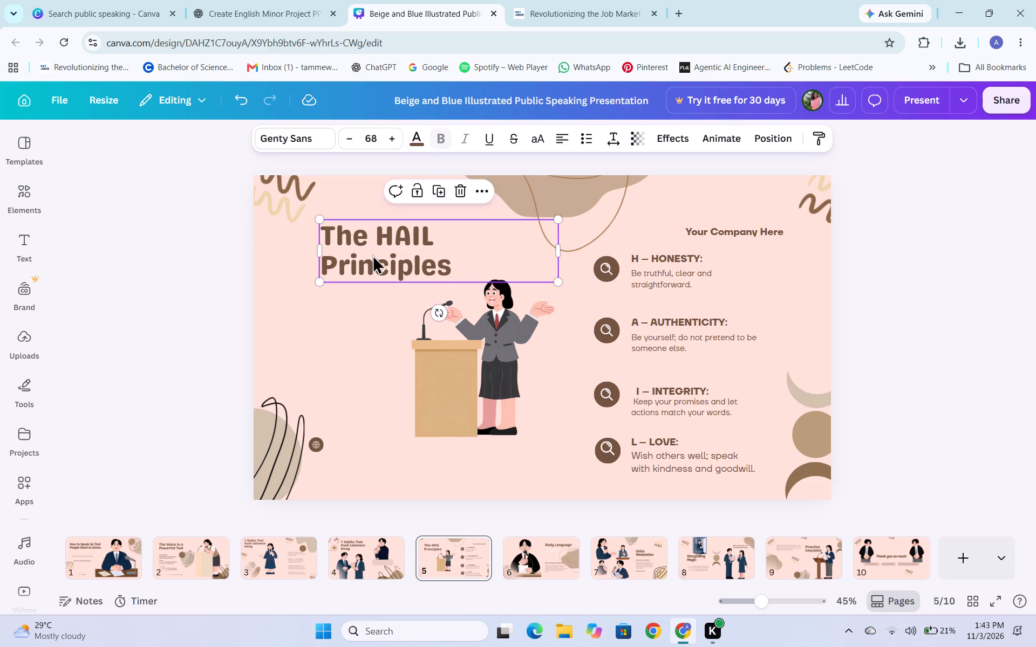
{"action": "left_click", "coordinate": [375, 352]}
{"action": "left_click", "coordinate": [428, 491]}
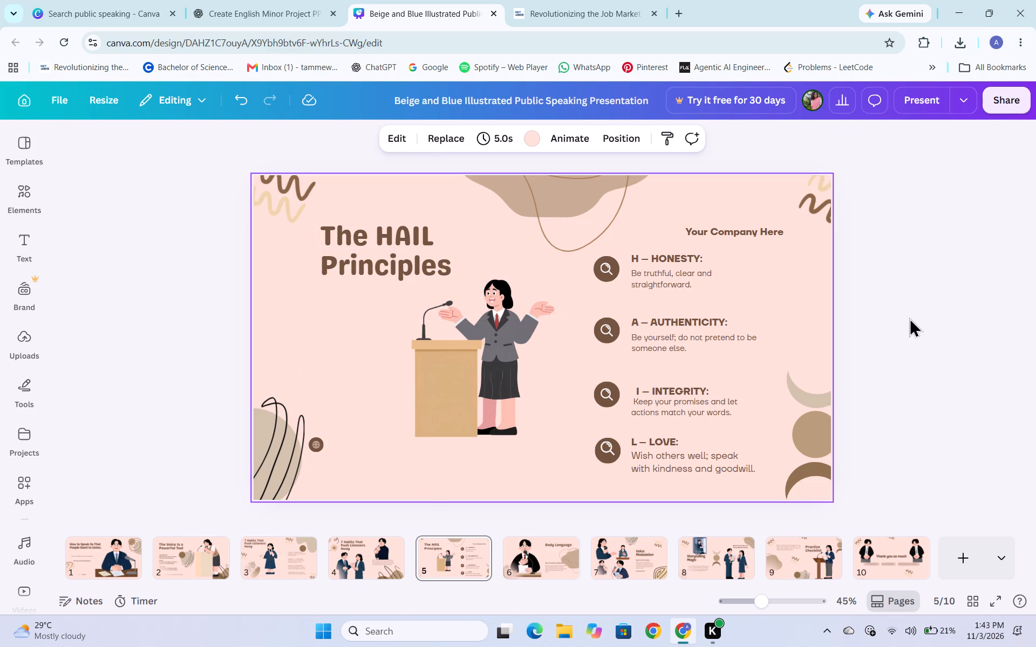
Delete the "Your Company Here" text above the H – HONESTY entry.
{"action": "double_click", "coordinate": [738, 230]}
{"action": "key", "text": "BackSpace"}
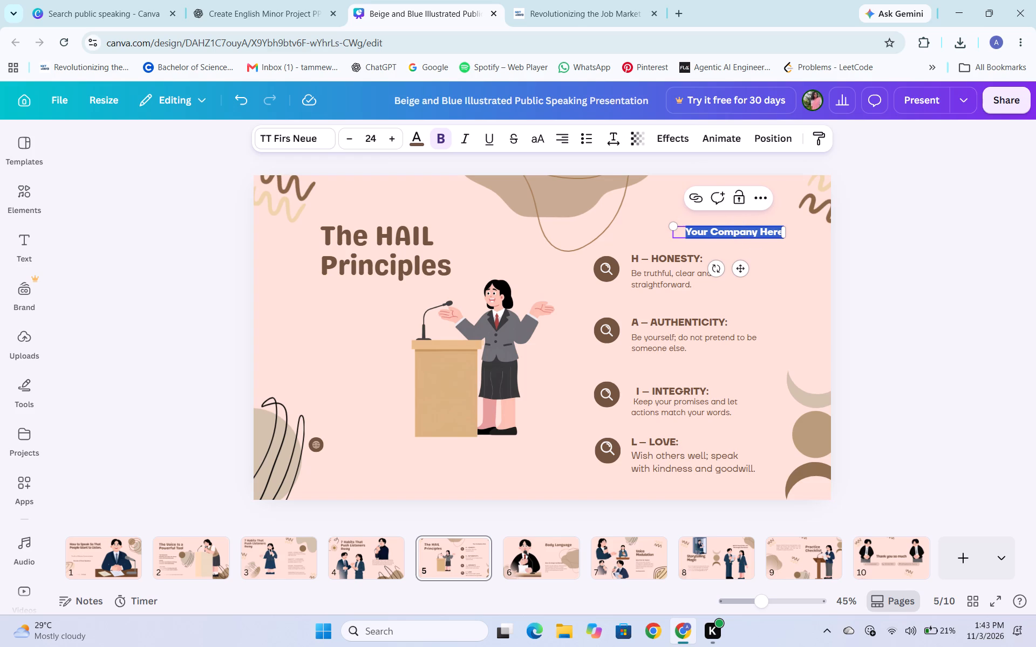
{"action": "left_click", "coordinate": [889, 301]}
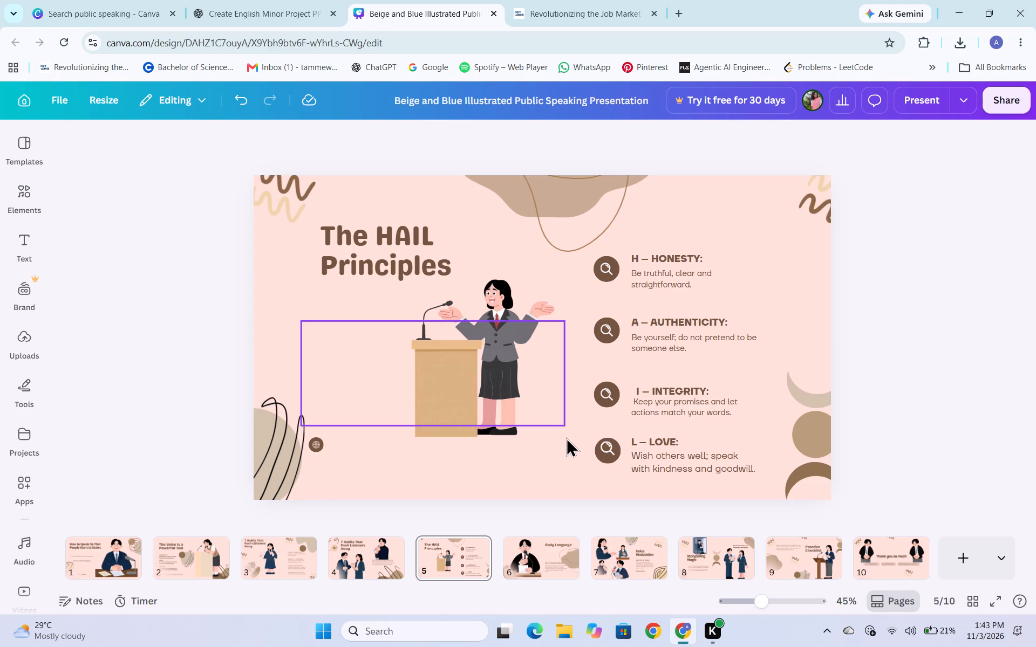
Move slide 3, the "7 Habits That Push Listeners Away" slide with the GOSSIP + JUDGING list, to position 7.
{"action": "left_click", "coordinate": [560, 565]}
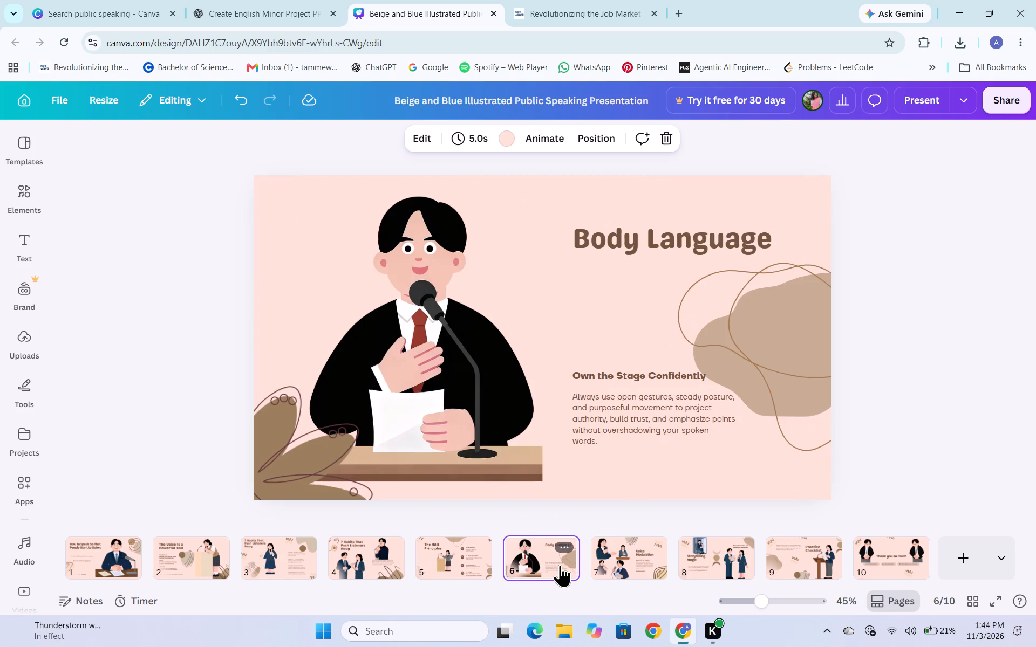
{"action": "left_click", "coordinate": [434, 563]}
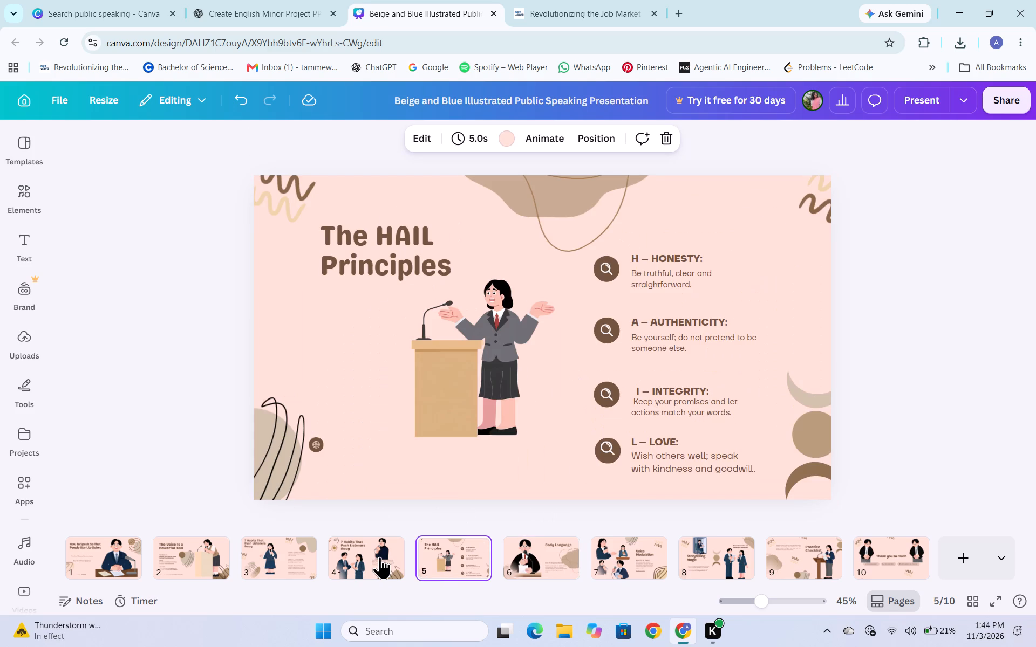
{"action": "left_click", "coordinate": [380, 556]}
{"action": "left_click", "coordinate": [277, 558]}
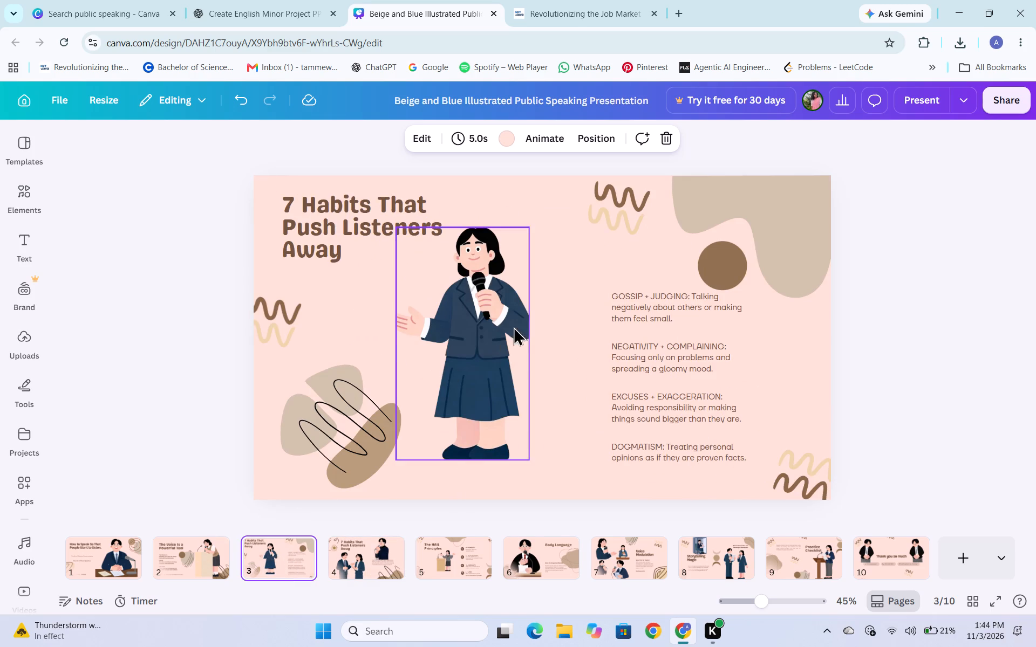
{"action": "left_click_drag", "start_coordinate": [296, 549], "coordinate": [638, 555]}
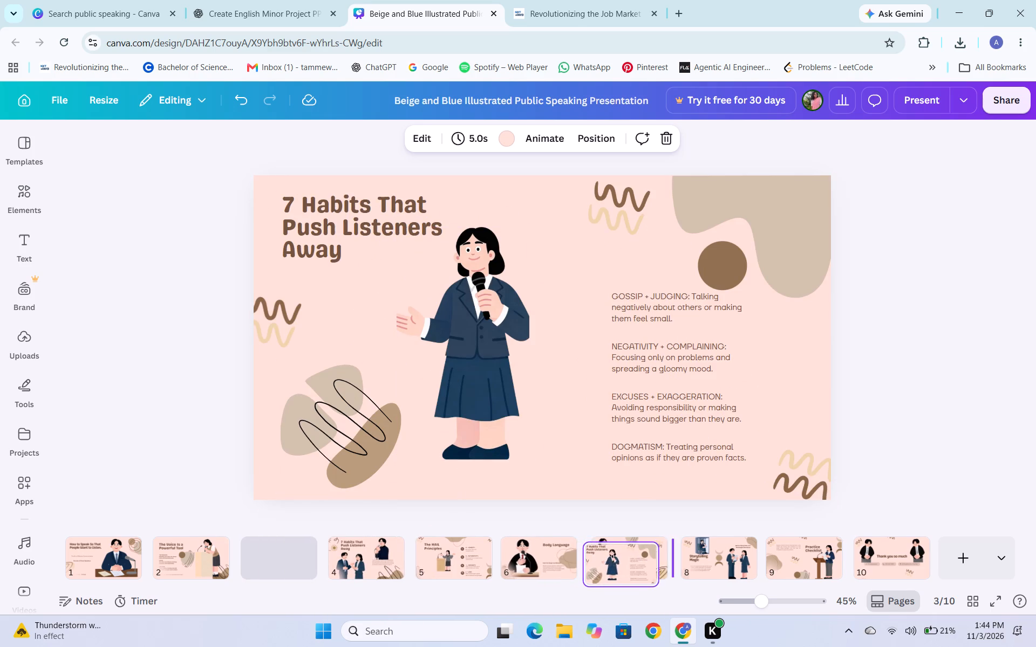
{"action": "left_click_drag", "start_coordinate": [638, 555], "coordinate": [681, 547]}
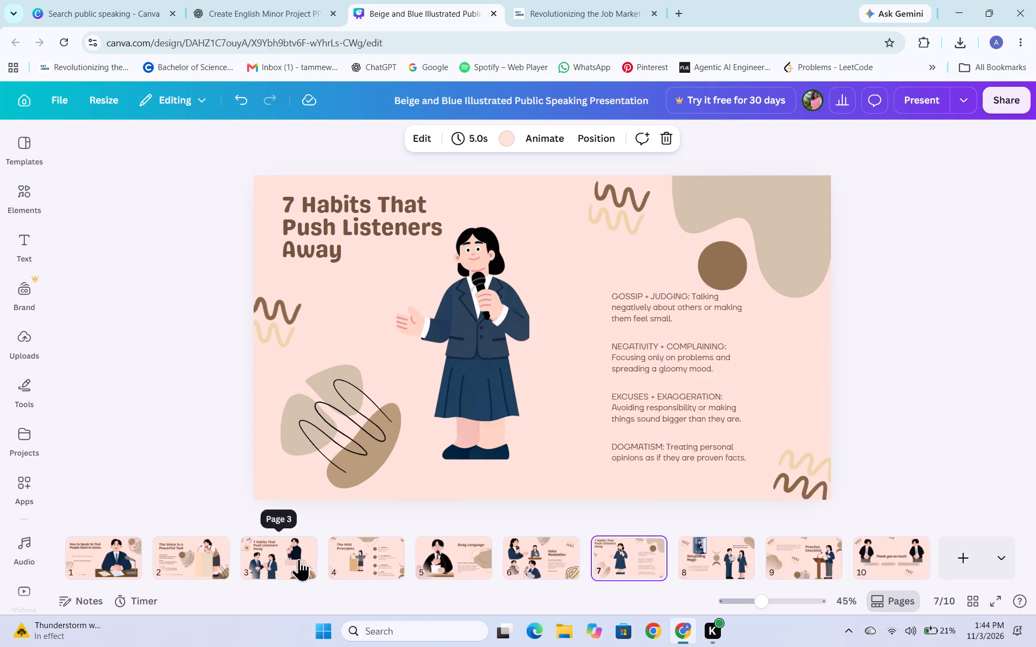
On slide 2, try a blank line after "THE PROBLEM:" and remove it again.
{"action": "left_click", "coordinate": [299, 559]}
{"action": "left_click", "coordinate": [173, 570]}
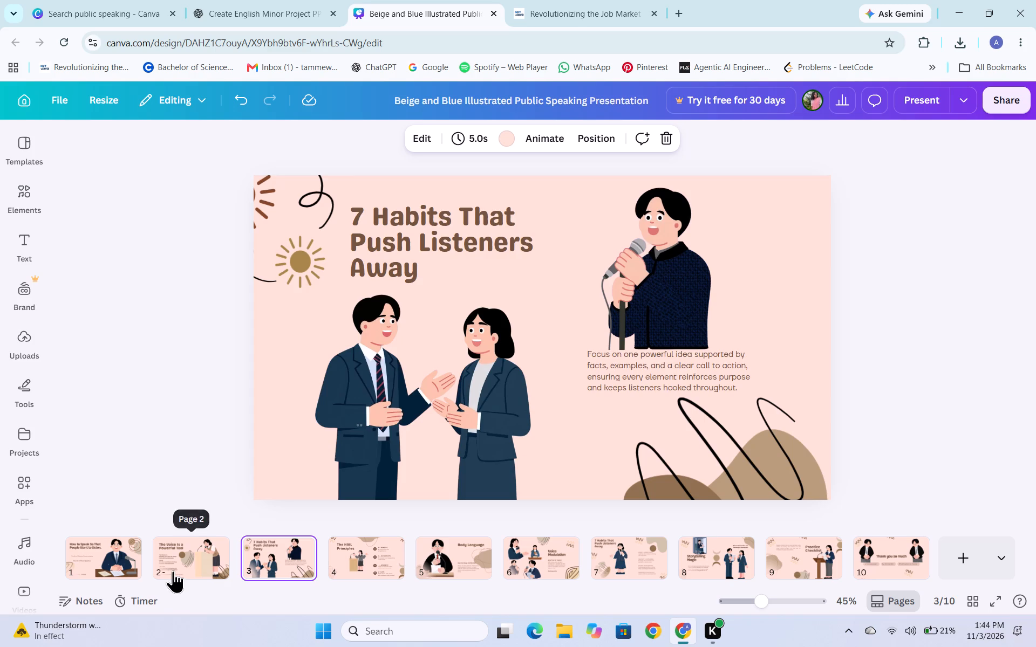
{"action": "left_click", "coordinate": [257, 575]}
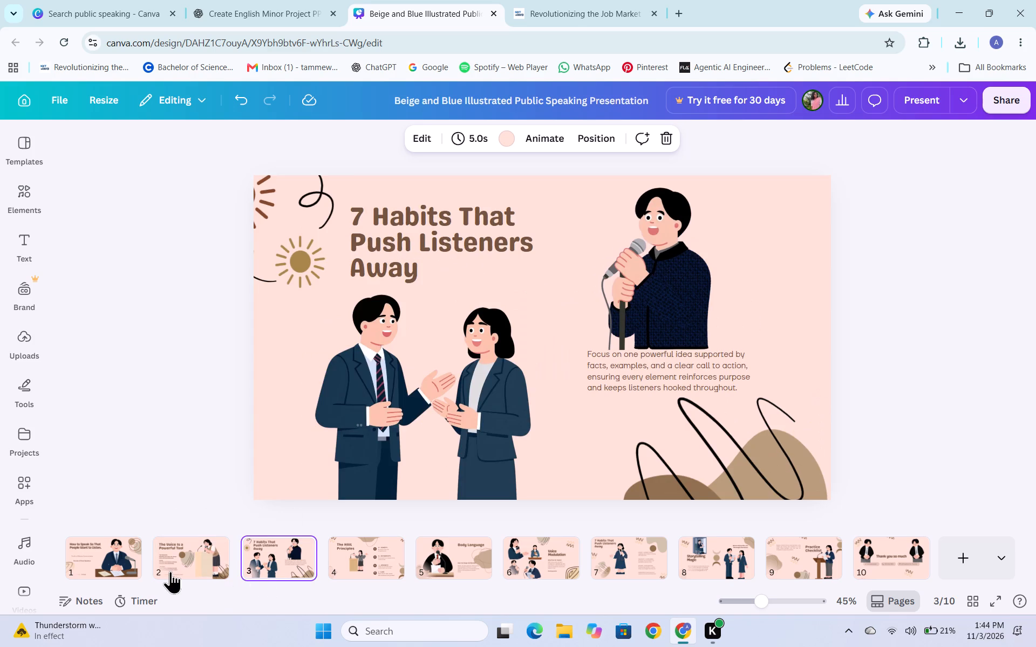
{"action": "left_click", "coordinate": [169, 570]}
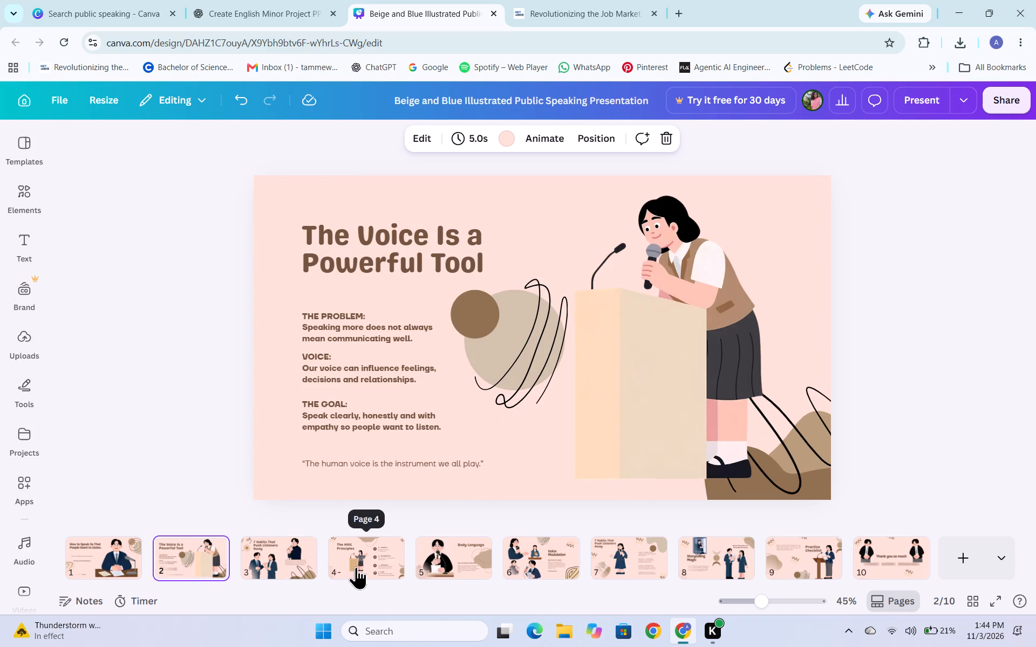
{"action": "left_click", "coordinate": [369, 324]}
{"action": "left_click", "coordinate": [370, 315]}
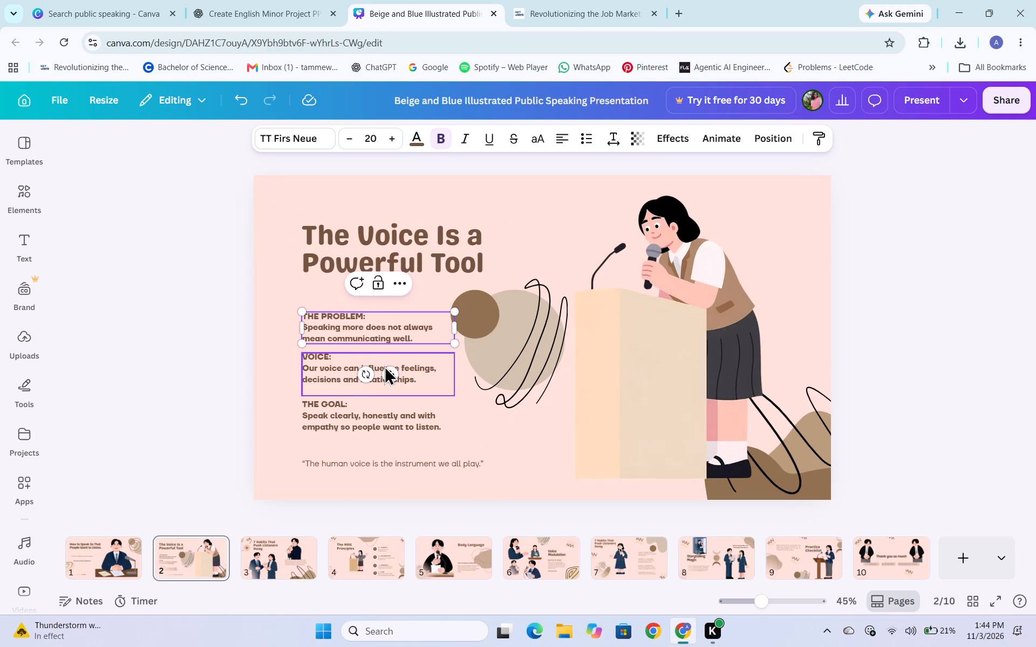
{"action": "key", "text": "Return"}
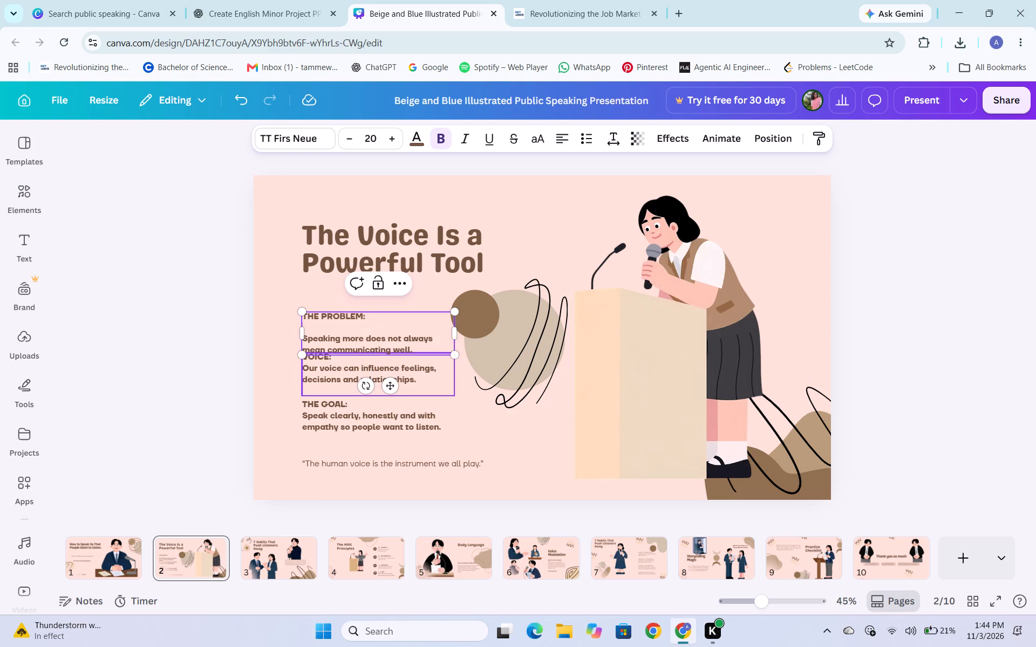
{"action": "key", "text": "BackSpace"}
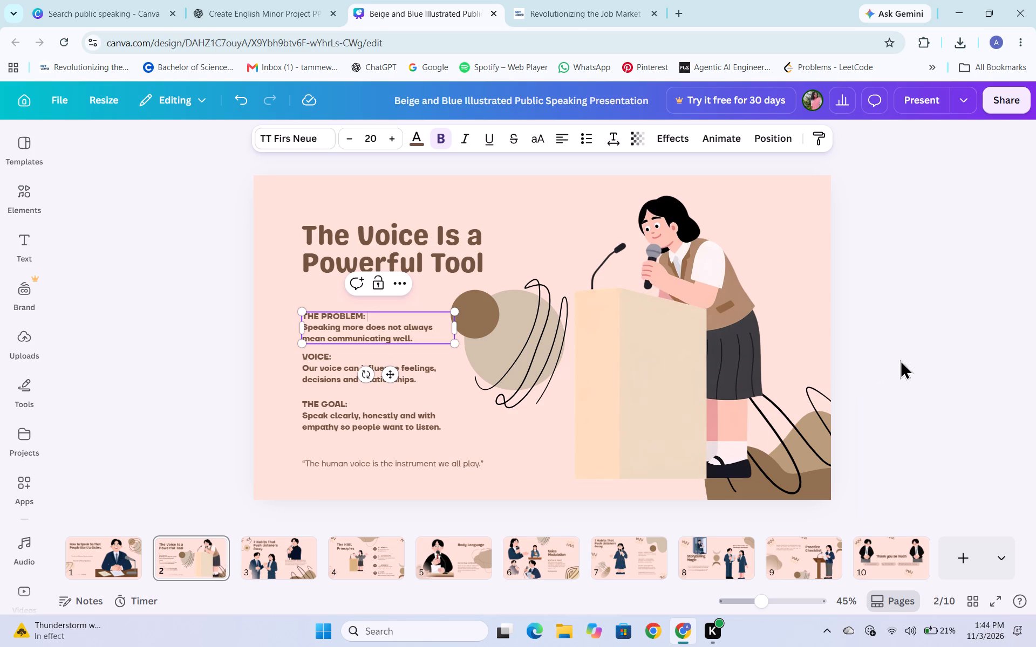
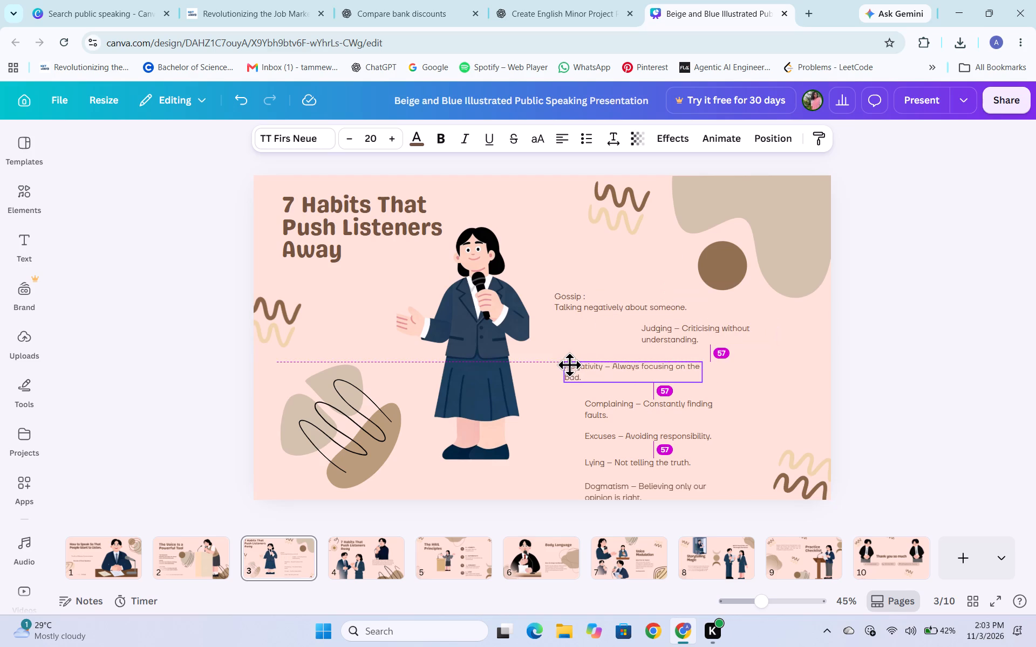
{"action": "left_click_drag", "start_coordinate": [569, 364], "coordinate": [557, 364]}
{"action": "left_click_drag", "start_coordinate": [668, 410], "coordinate": [727, 400]}
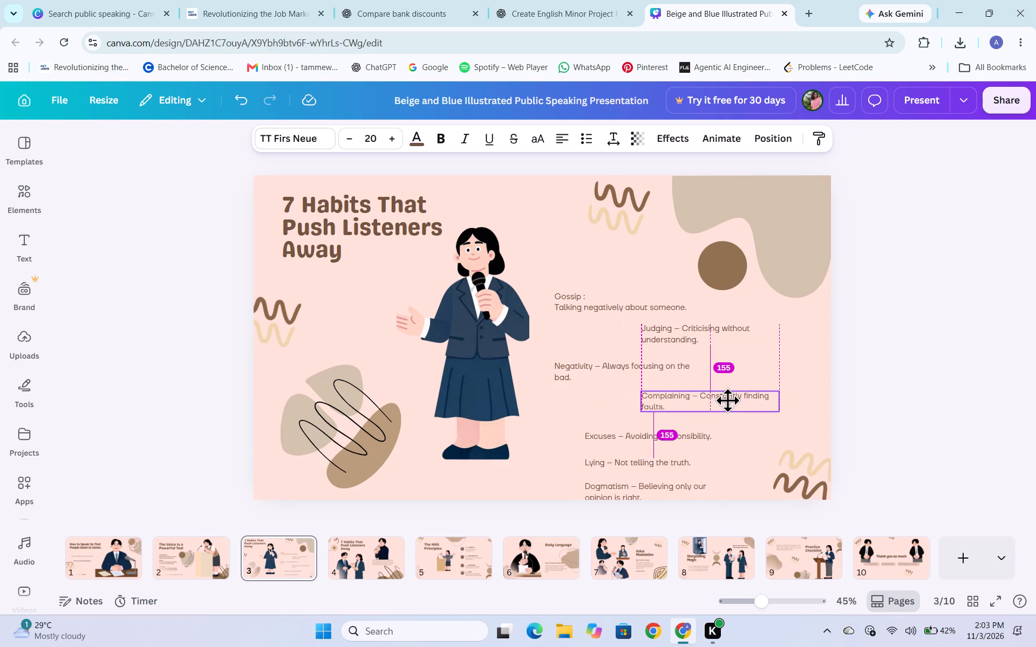
{"action": "left_click_drag", "start_coordinate": [727, 400], "coordinate": [728, 400]}
{"action": "left_click_drag", "start_coordinate": [602, 437], "coordinate": [570, 433]}
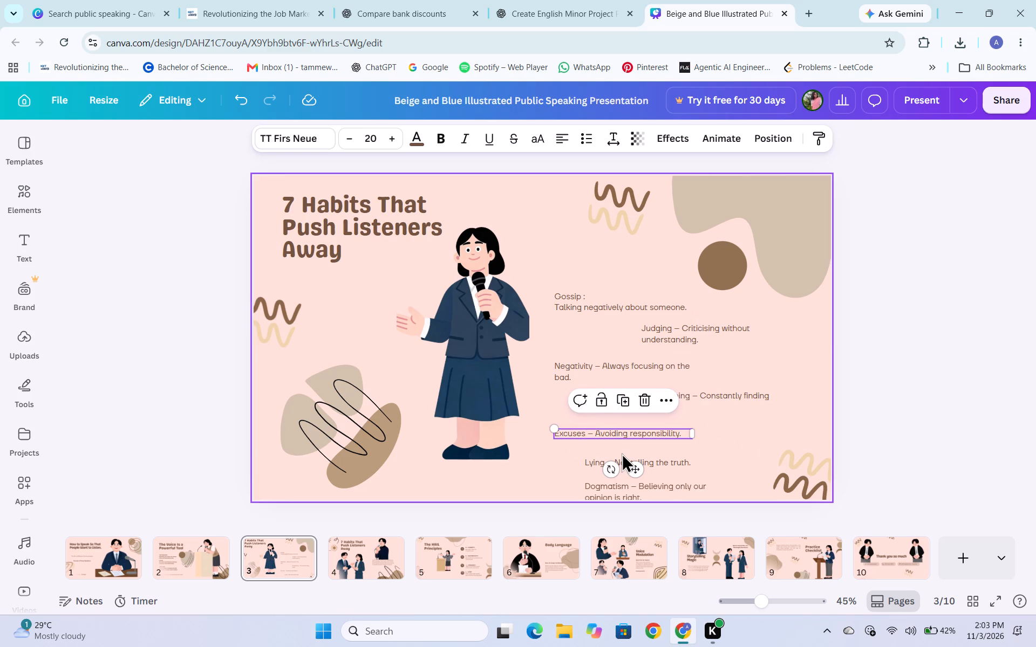
{"action": "left_click_drag", "start_coordinate": [679, 462], "coordinate": [732, 452]}
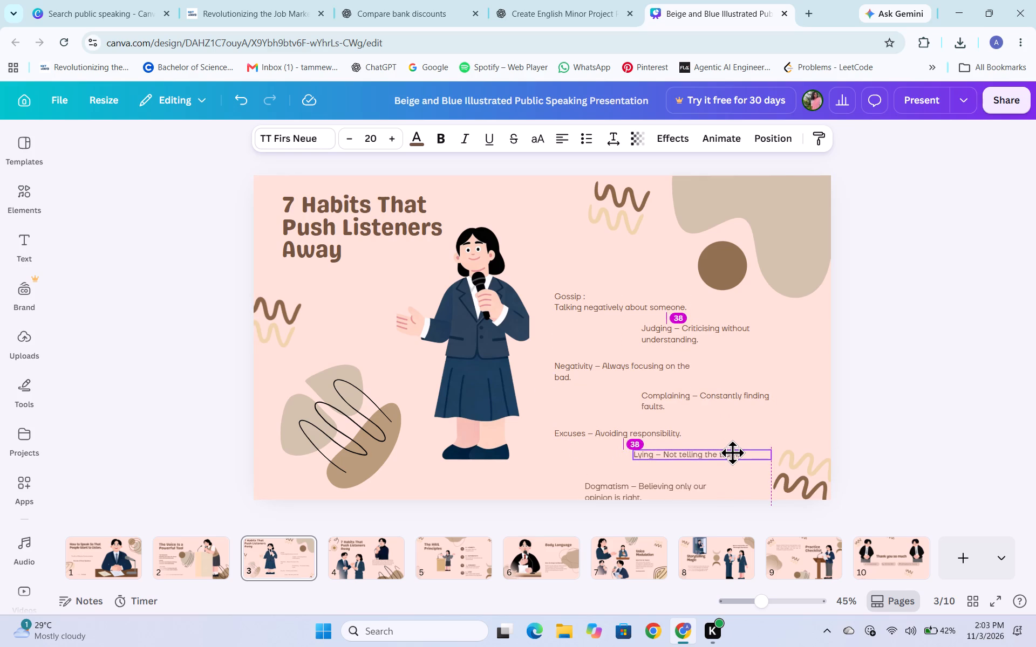
{"action": "left_click_drag", "start_coordinate": [732, 452], "coordinate": [732, 453]}
{"action": "left_click_drag", "start_coordinate": [639, 479], "coordinate": [639, 487]}
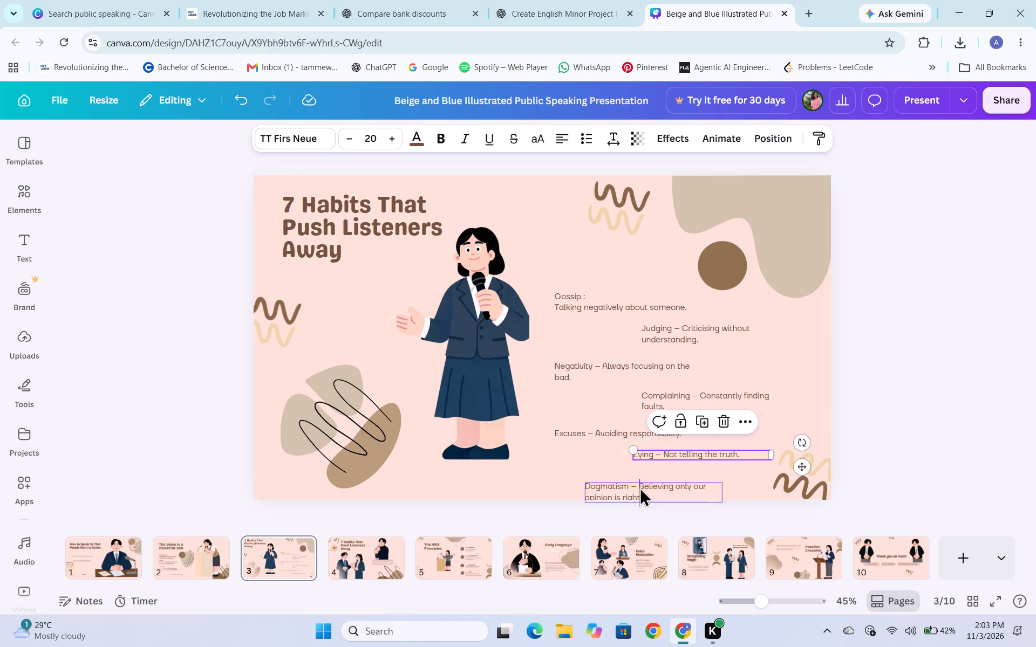
{"action": "left_click_drag", "start_coordinate": [639, 487], "coordinate": [640, 488]}
{"action": "left_click_drag", "start_coordinate": [640, 488], "coordinate": [608, 478]}
{"action": "left_click", "coordinate": [783, 436]}
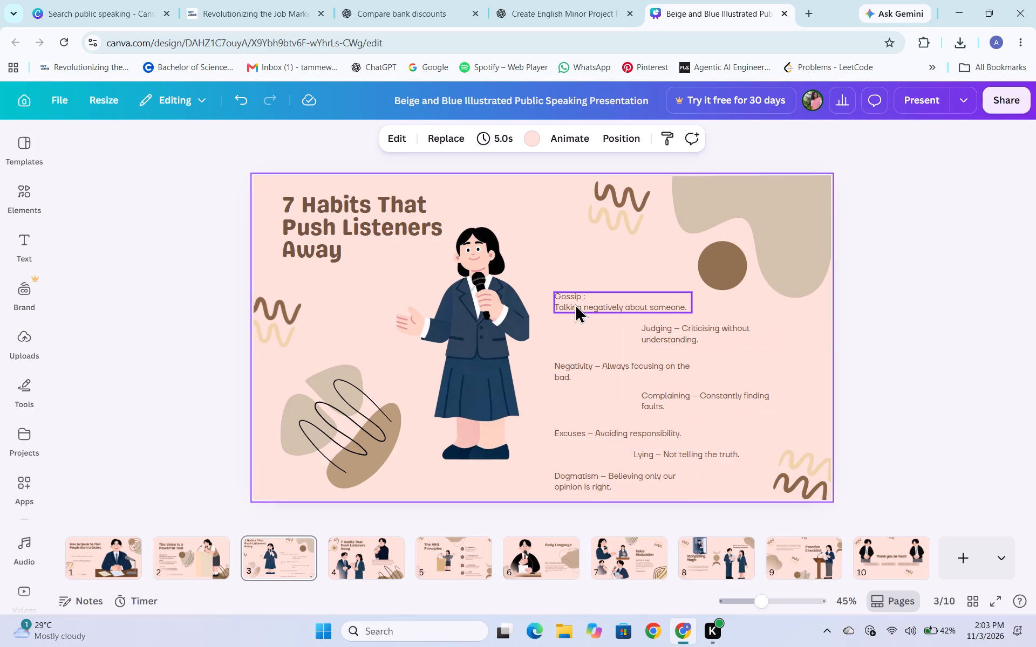
Raise the Gossip text and bring Judging, Complaining and Lying back left into a single column with the other habits.
{"action": "left_click_drag", "start_coordinate": [572, 304], "coordinate": [570, 278]}
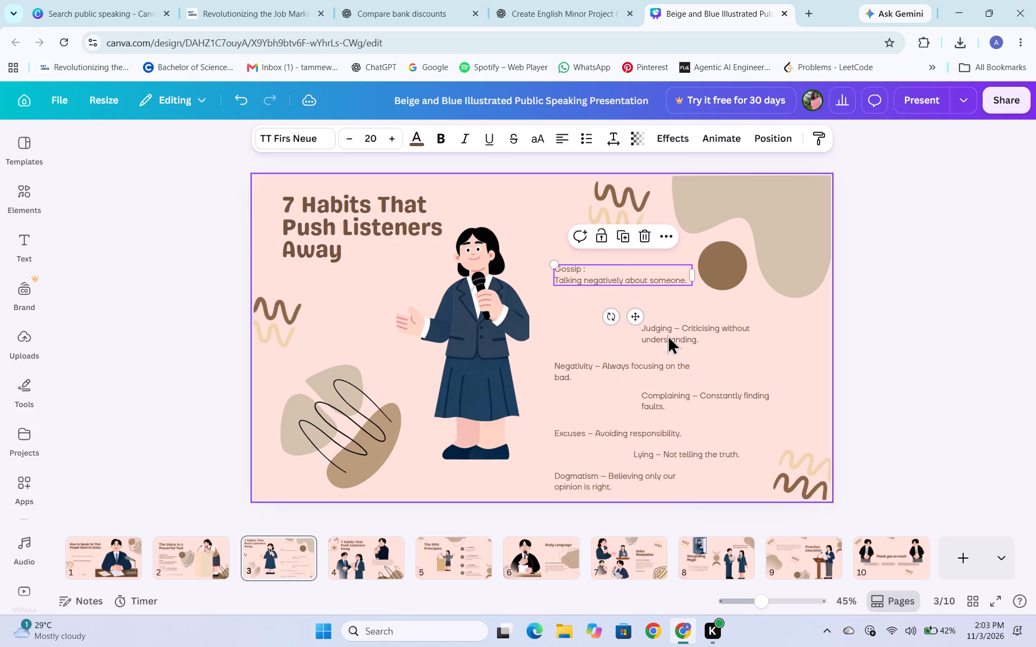
{"action": "left_click_drag", "start_coordinate": [668, 335], "coordinate": [584, 323]}
{"action": "left_click_drag", "start_coordinate": [658, 401], "coordinate": [578, 410]}
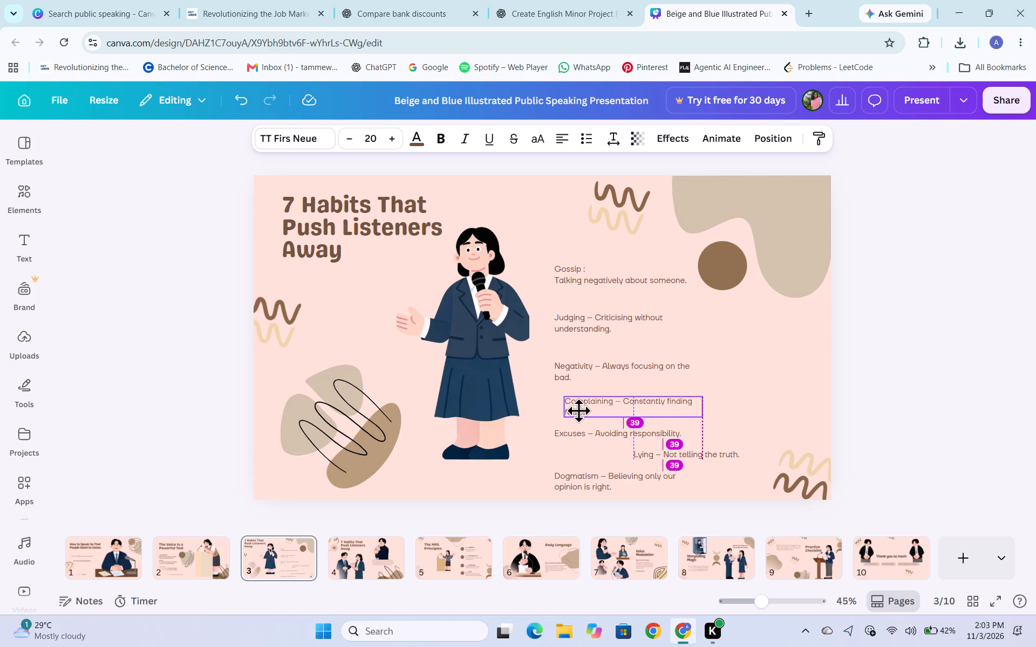
{"action": "left_click_drag", "start_coordinate": [578, 410], "coordinate": [572, 408]}
{"action": "left_click_drag", "start_coordinate": [686, 449], "coordinate": [624, 453]}
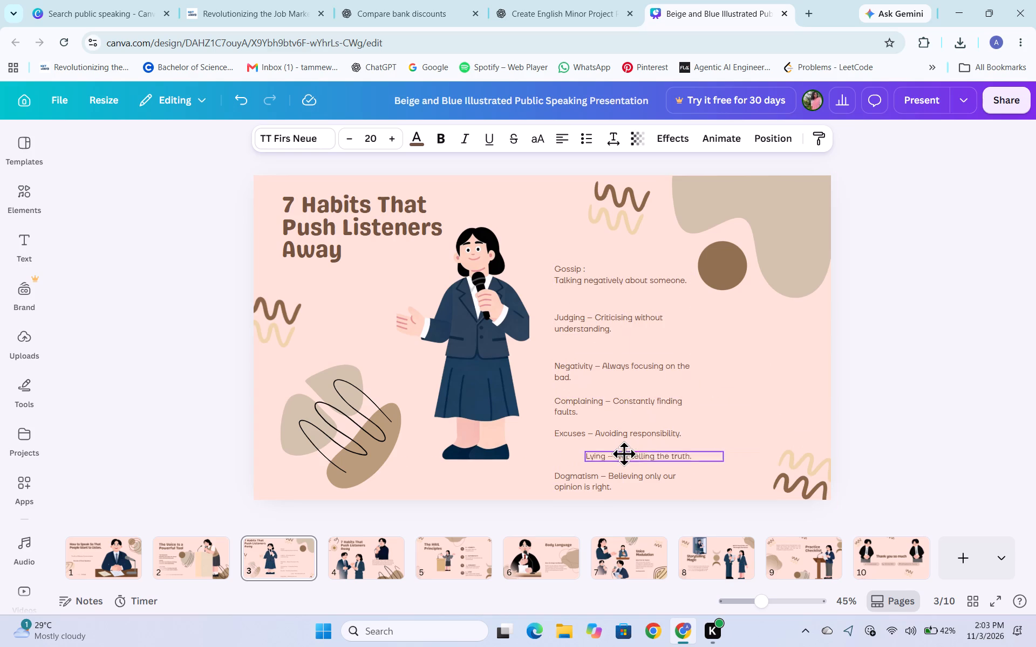
{"action": "left_click_drag", "start_coordinate": [624, 453], "coordinate": [607, 451]}
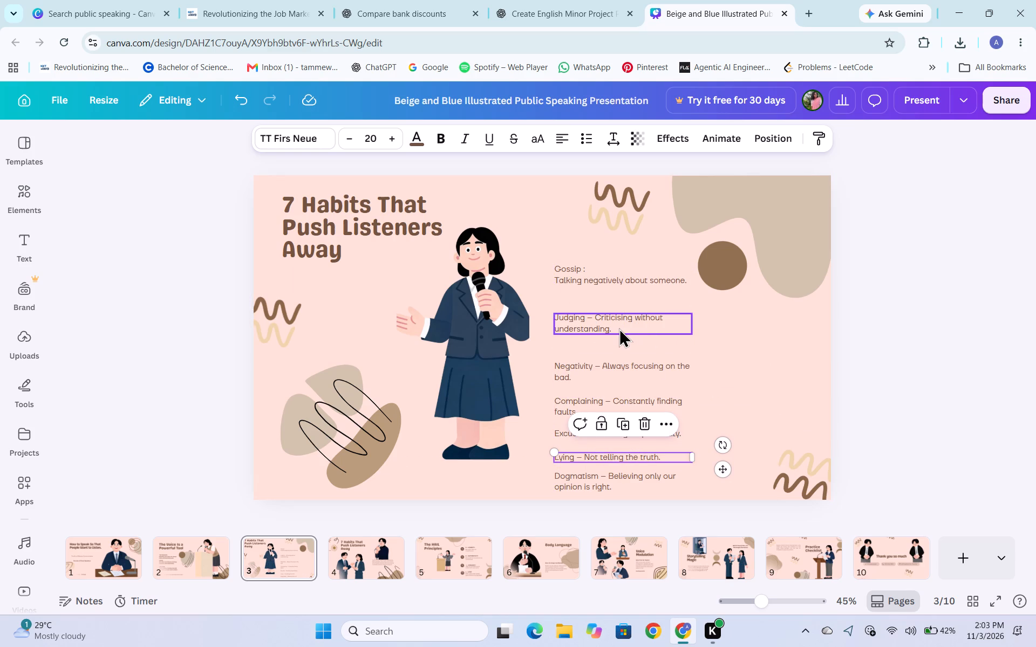
Nudge Judging, Negativity and Complaining up and align all seven habit texts to the same left edge.
{"action": "left_click", "coordinate": [619, 328]}
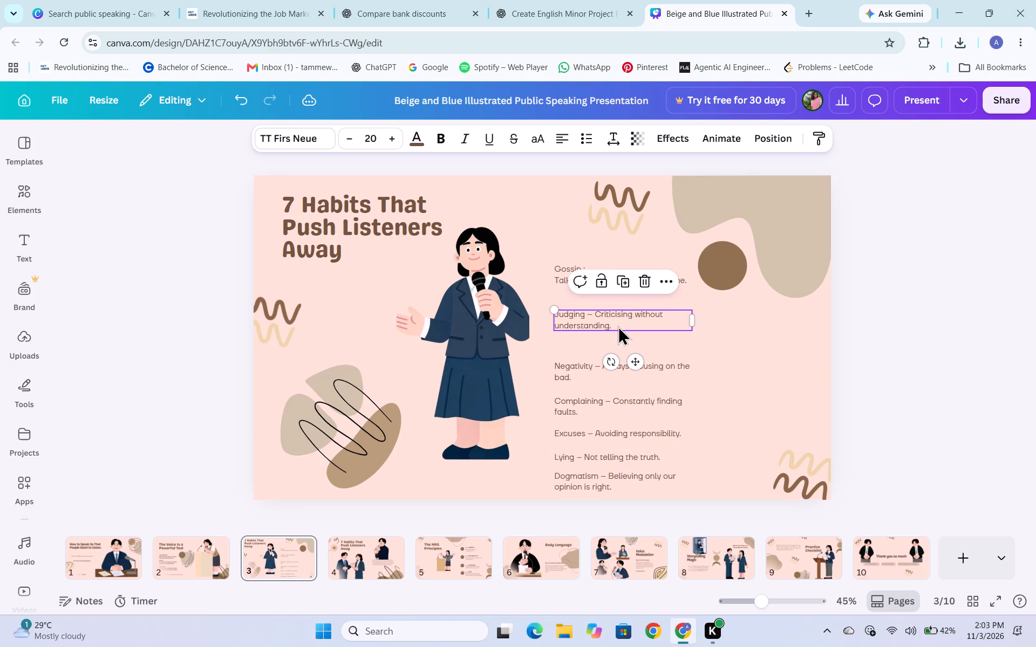
{"action": "left_click_drag", "start_coordinate": [576, 364], "coordinate": [577, 355]}
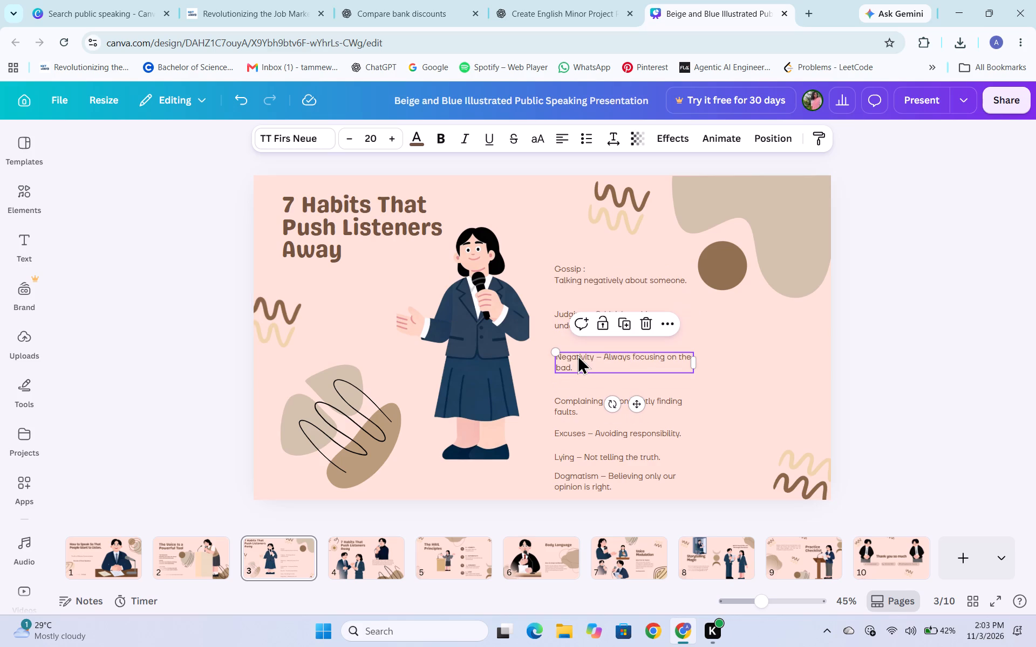
{"action": "left_click_drag", "start_coordinate": [580, 406], "coordinate": [580, 396]}
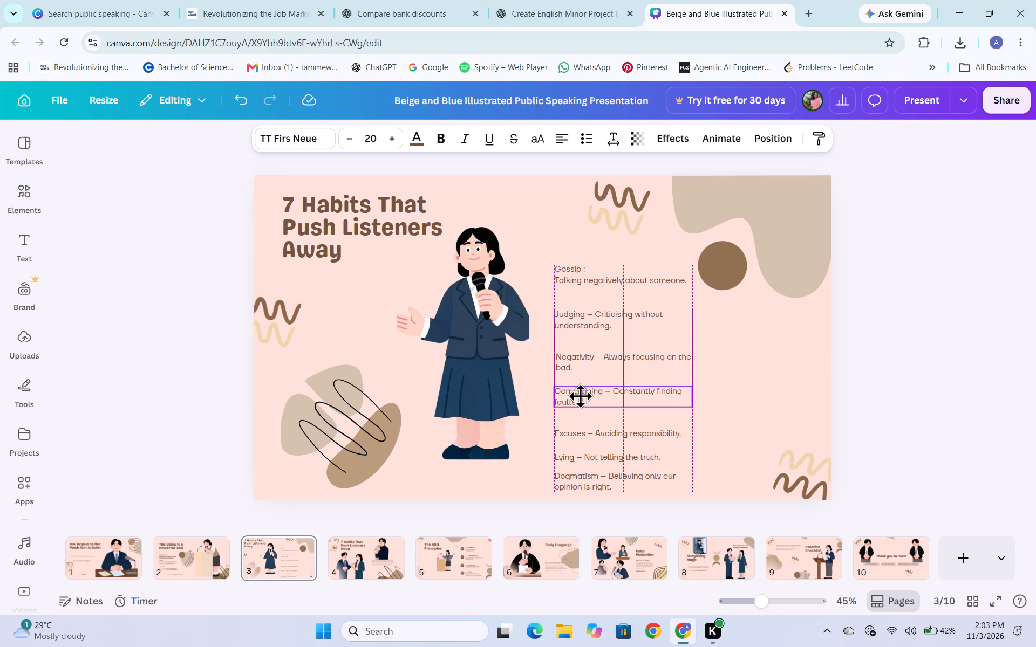
{"action": "left_click_drag", "start_coordinate": [580, 396], "coordinate": [582, 396]}
{"action": "left_click", "coordinate": [582, 396]}
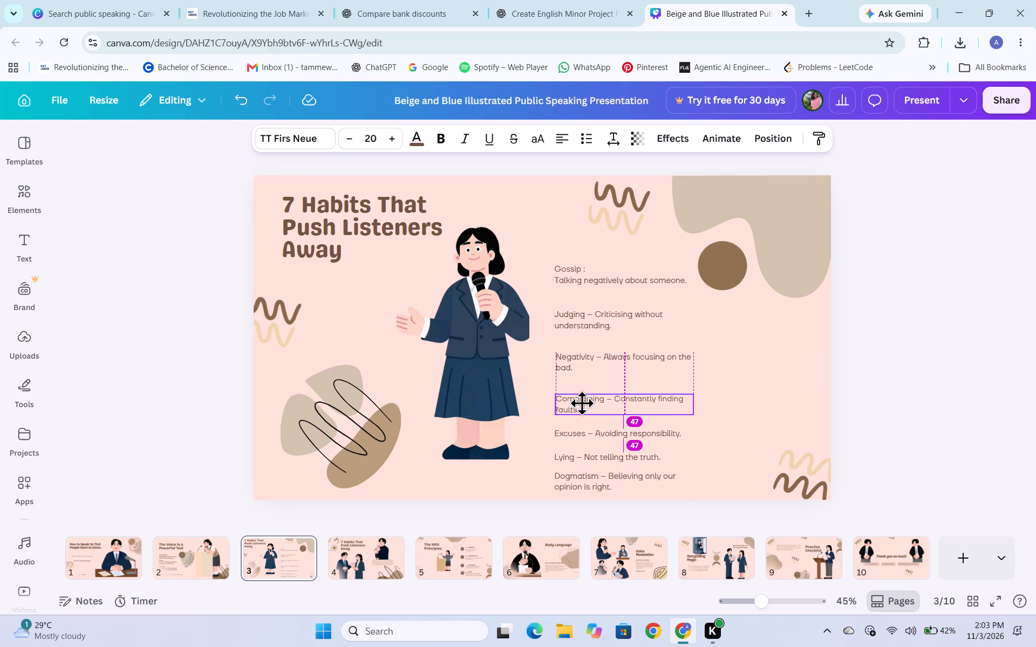
{"action": "left_click", "coordinate": [580, 430]}
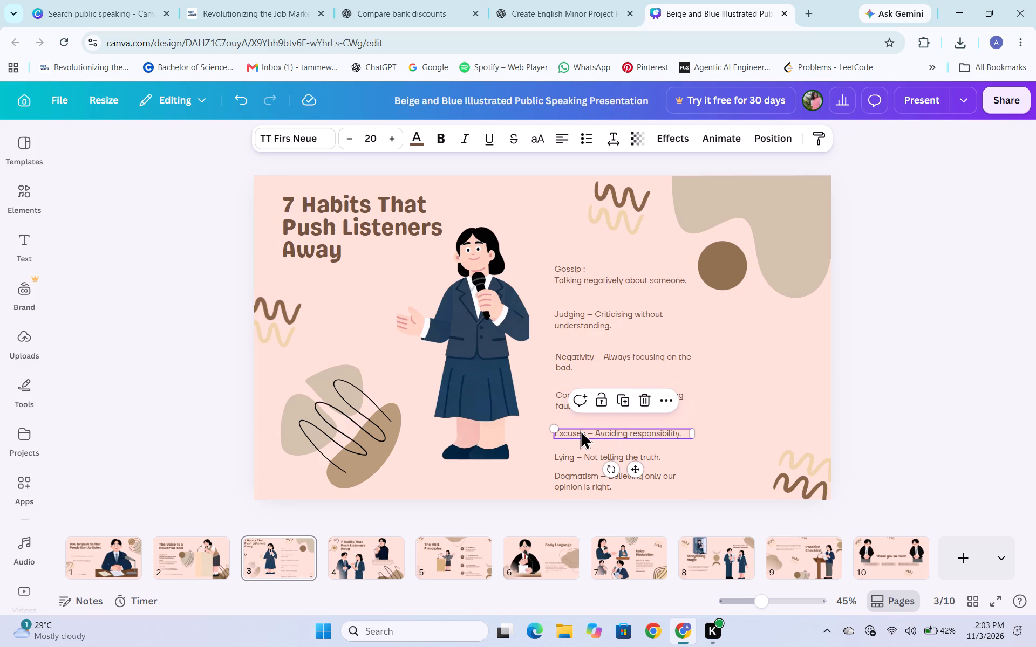
{"action": "left_click", "coordinate": [579, 457]}
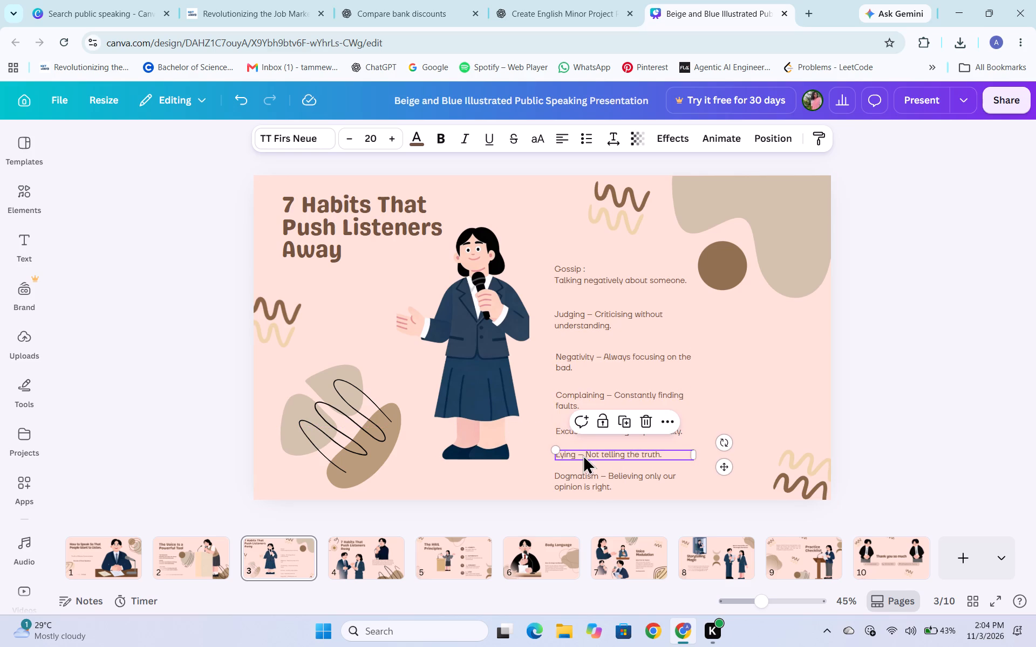
{"action": "left_click", "coordinate": [581, 483]}
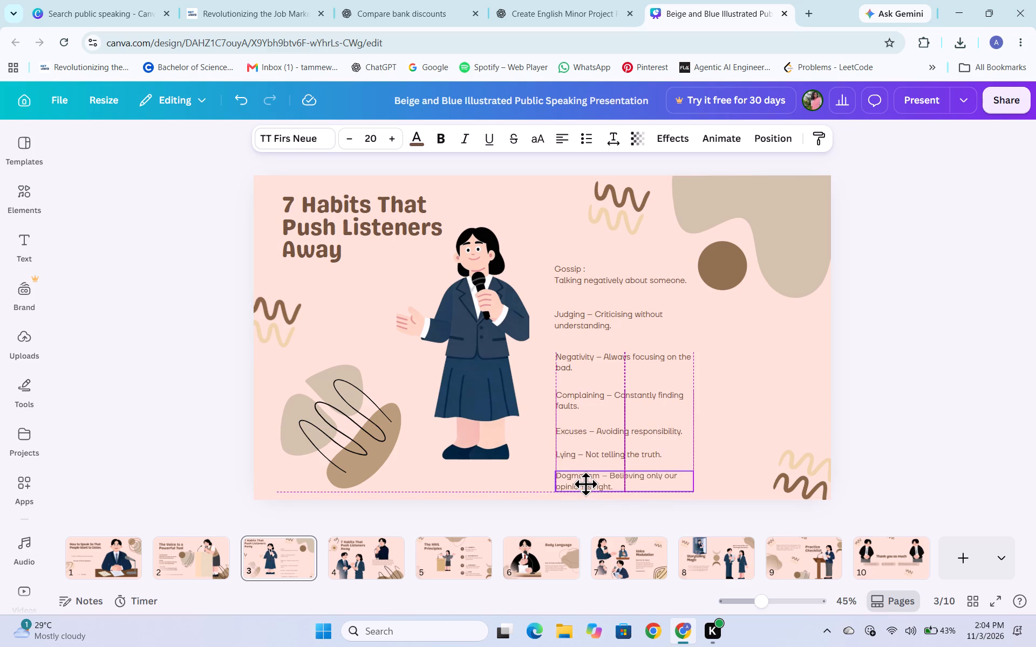
{"action": "left_click", "coordinate": [582, 325]}
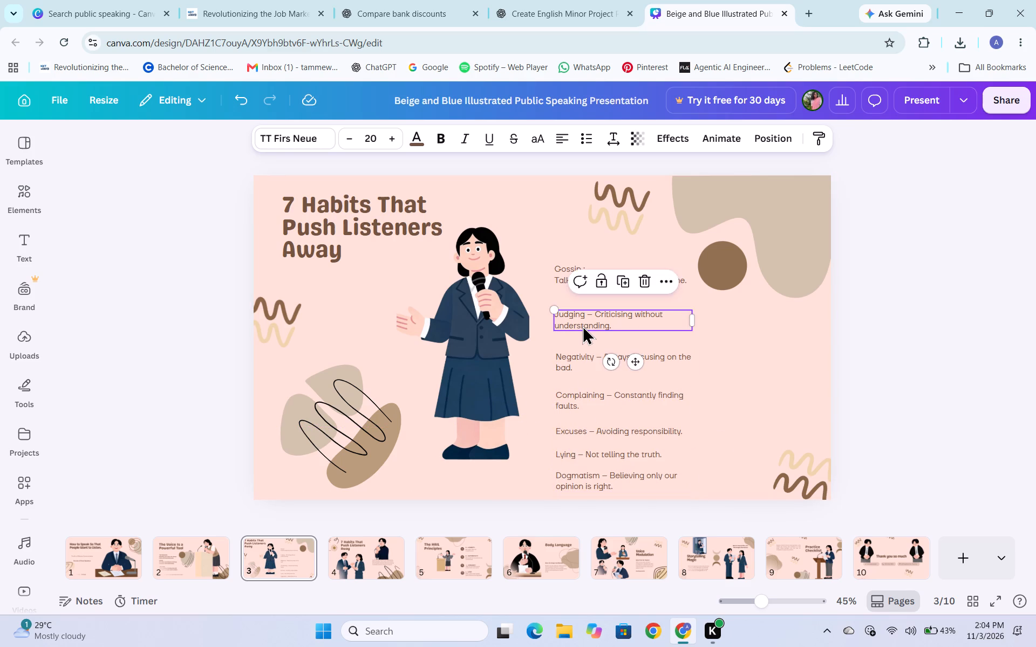
{"action": "left_click", "coordinate": [562, 281]}
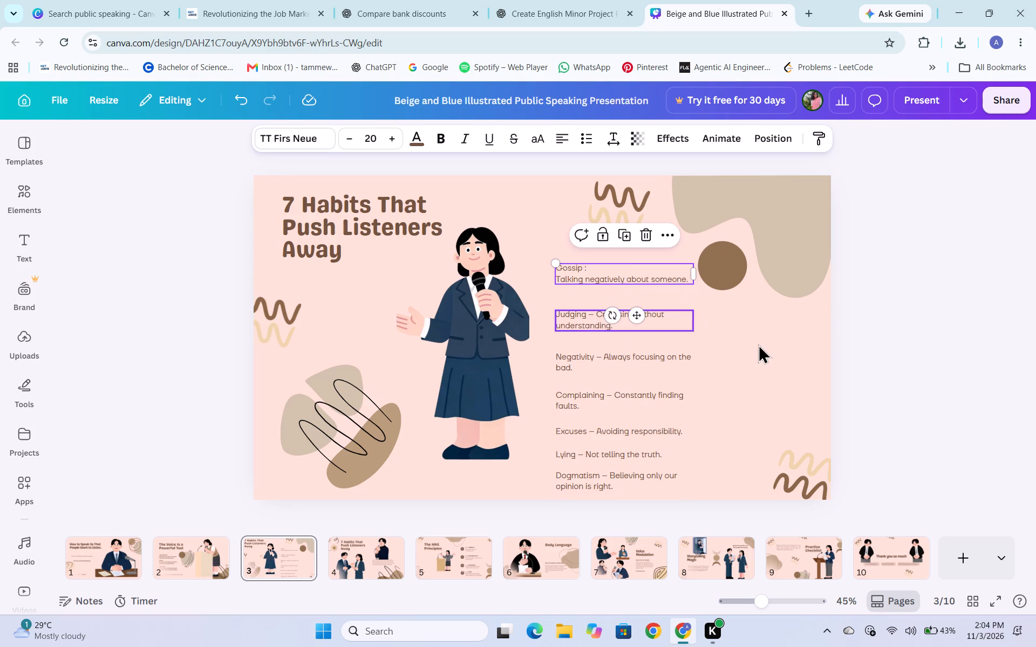
{"action": "left_click", "coordinate": [758, 344]}
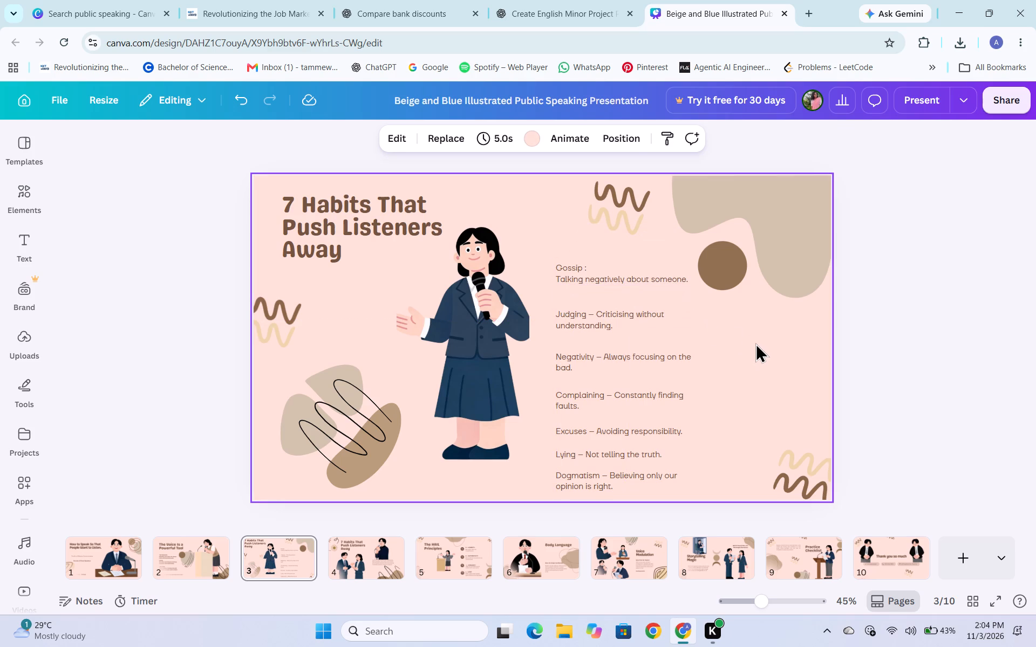
Even out the list spacing by moving the Judging, Negativity, Complaining, Excuses and Lying texts up within the column.
{"action": "left_click_drag", "start_coordinate": [595, 319], "coordinate": [595, 309]}
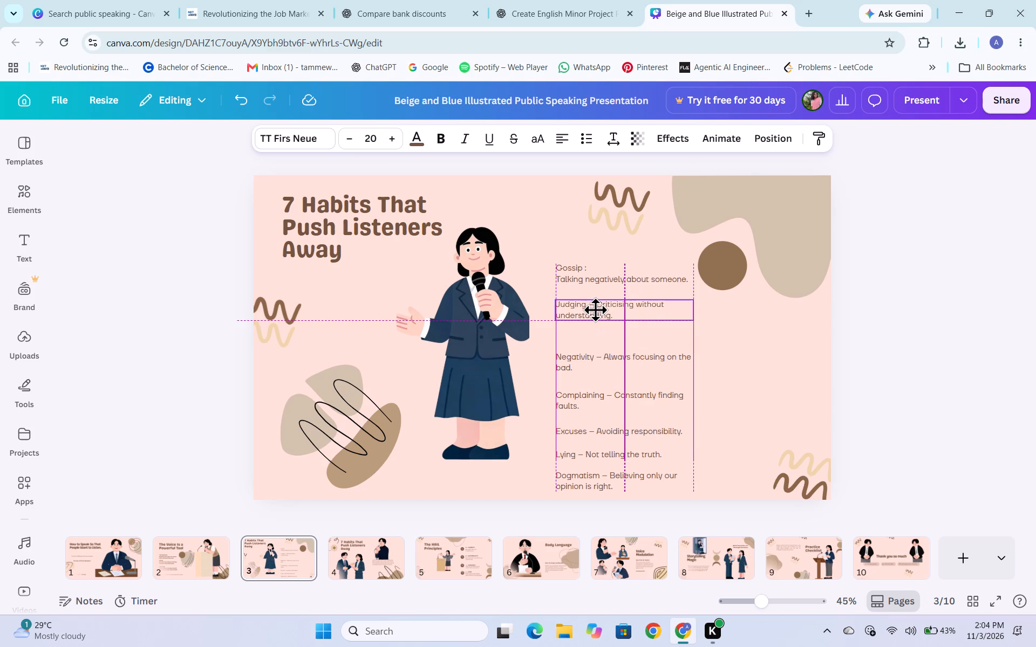
{"action": "left_click_drag", "start_coordinate": [595, 309], "coordinate": [595, 310]}
{"action": "left_click_drag", "start_coordinate": [584, 364], "coordinate": [583, 354]}
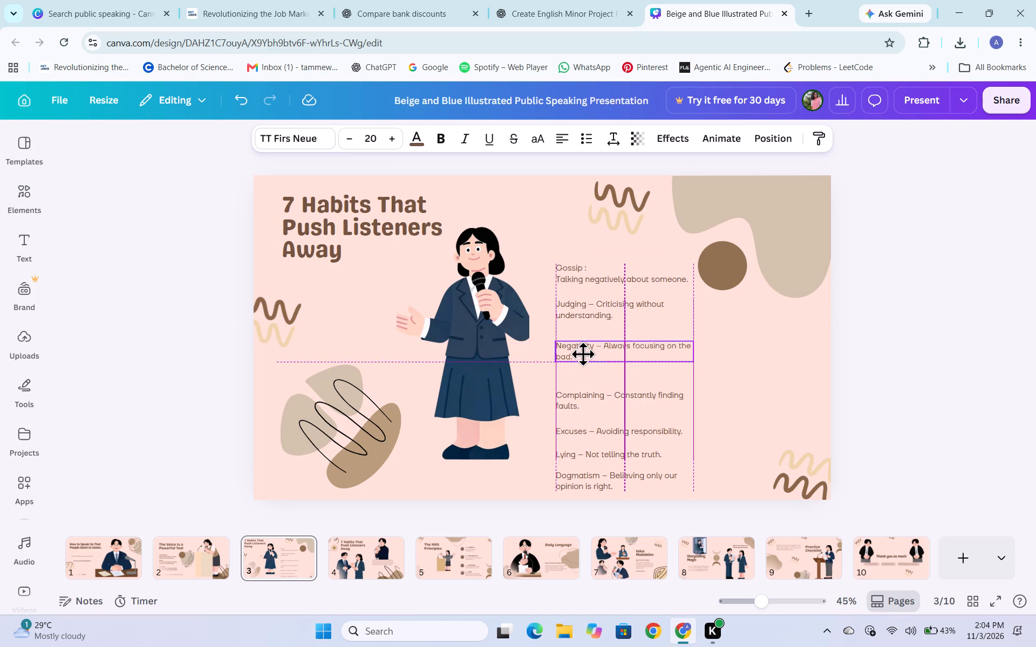
{"action": "left_click_drag", "start_coordinate": [583, 354], "coordinate": [583, 350]}
{"action": "left_click_drag", "start_coordinate": [576, 393], "coordinate": [576, 391]}
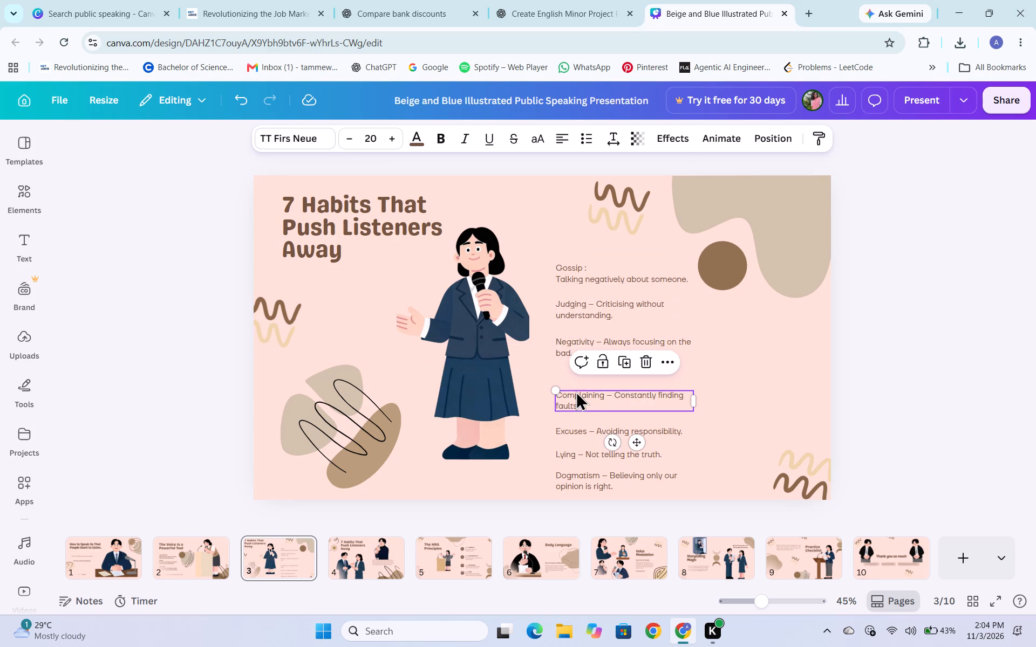
{"action": "left_click_drag", "start_coordinate": [576, 391], "coordinate": [578, 375]}
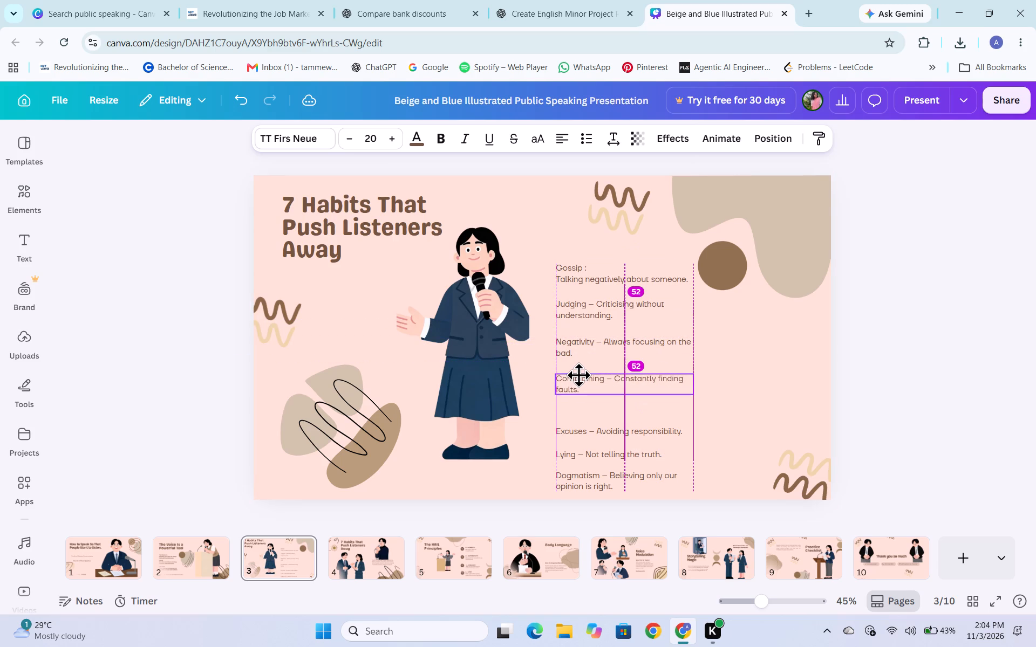
{"action": "left_click_drag", "start_coordinate": [578, 375], "coordinate": [576, 380]}
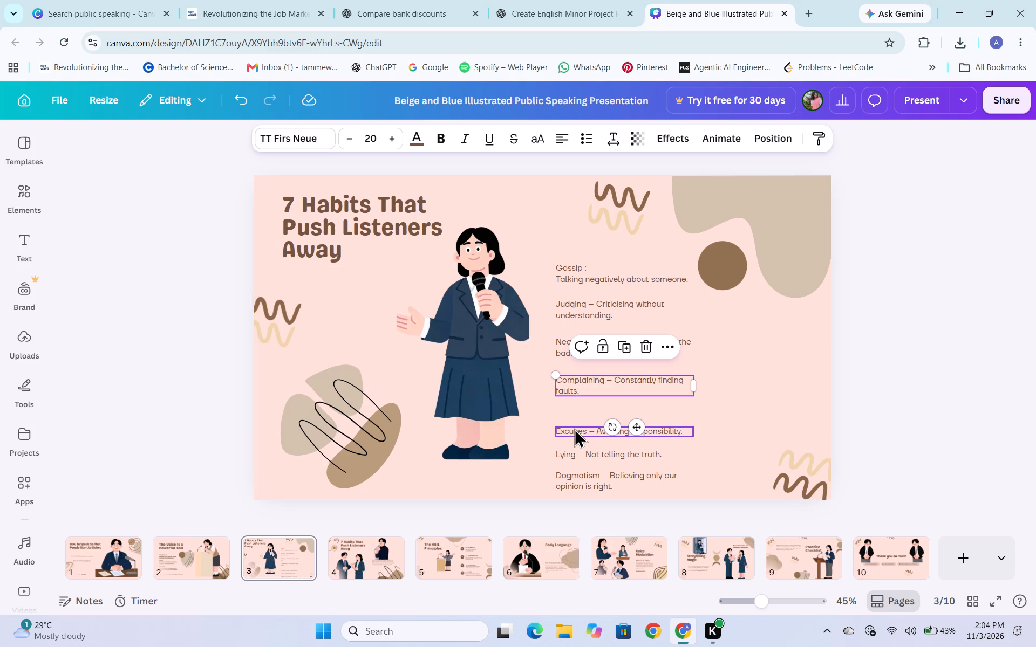
{"action": "left_click_drag", "start_coordinate": [574, 428], "coordinate": [576, 416]}
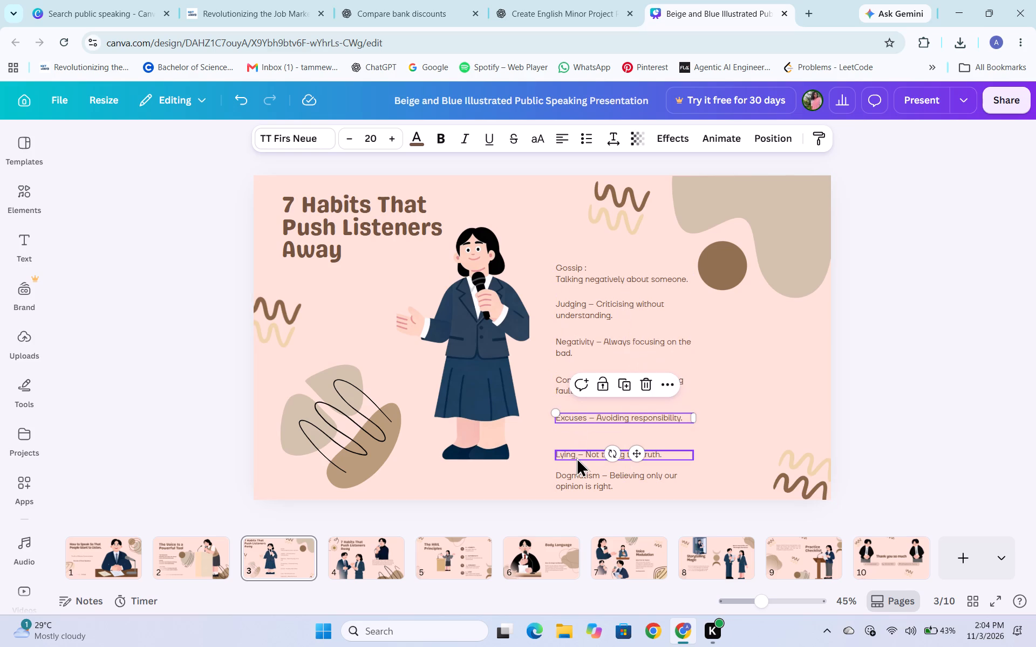
{"action": "left_click_drag", "start_coordinate": [576, 457], "coordinate": [576, 445]}
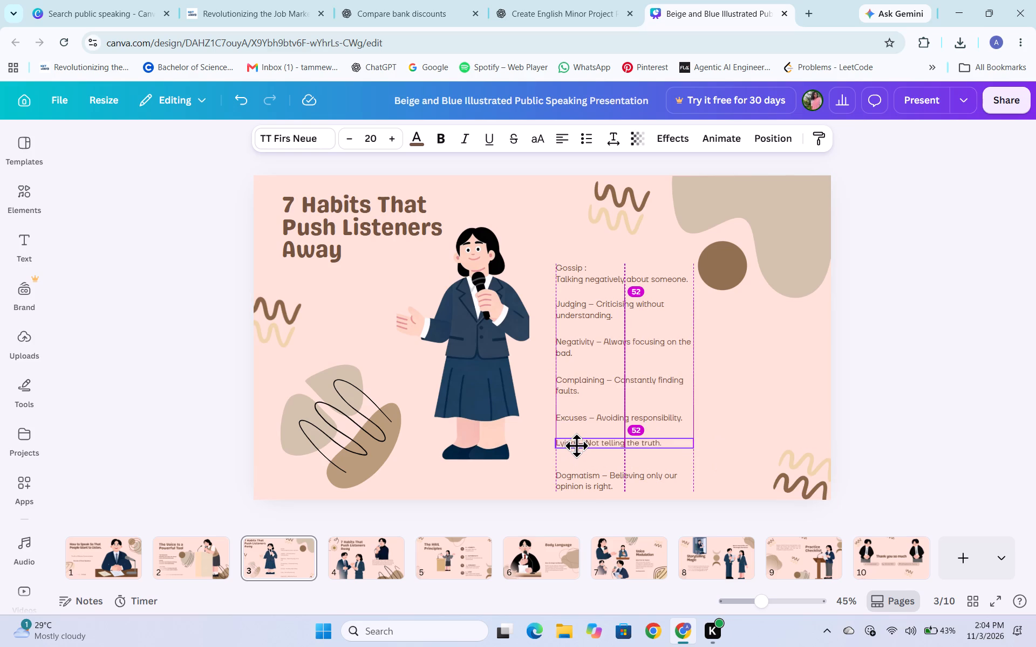
{"action": "left_click_drag", "start_coordinate": [576, 445], "coordinate": [576, 448]}
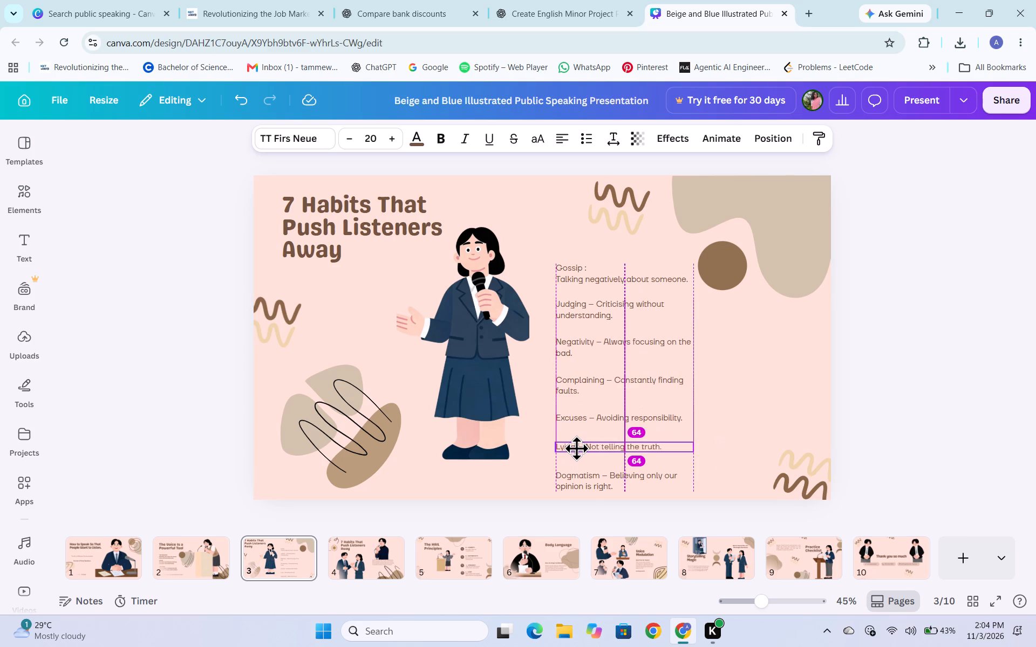
{"action": "left_click_drag", "start_coordinate": [576, 448], "coordinate": [576, 448]}
{"action": "left_click", "coordinate": [778, 386]}
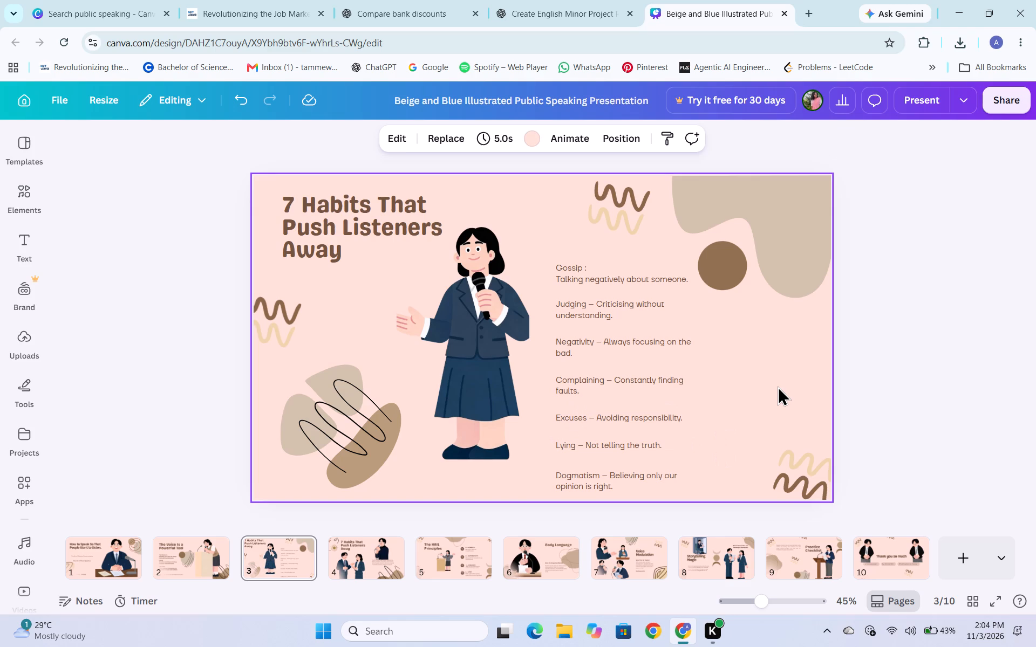
Make the "Gossip :" label in the first habit text on slide 3 bold.
{"action": "left_click", "coordinate": [583, 266]}
{"action": "left_click", "coordinate": [595, 266]}
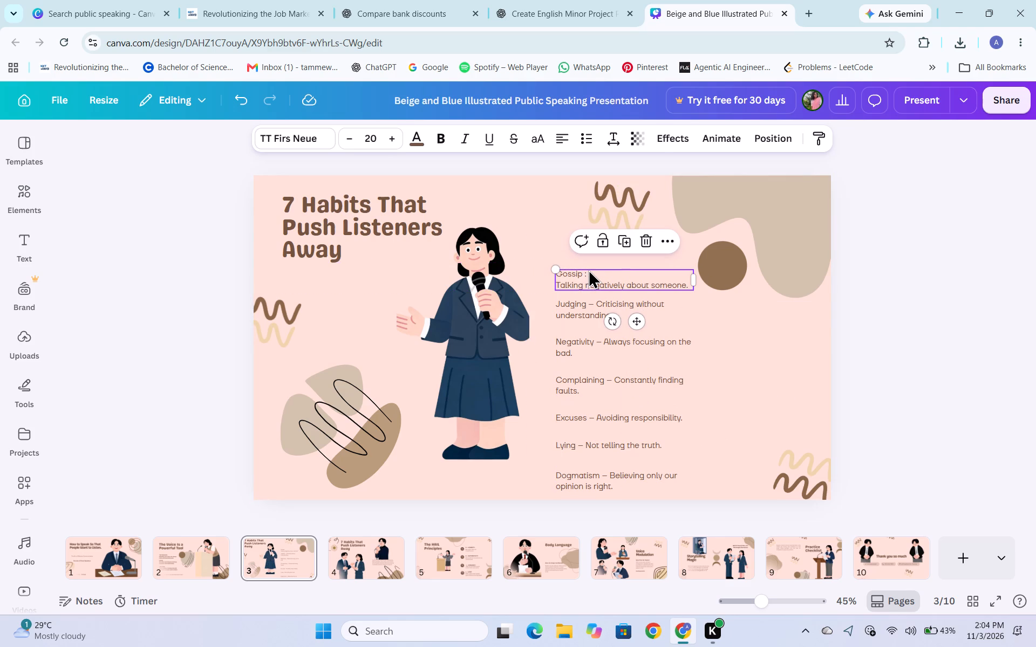
{"action": "left_click", "coordinate": [522, 272]}
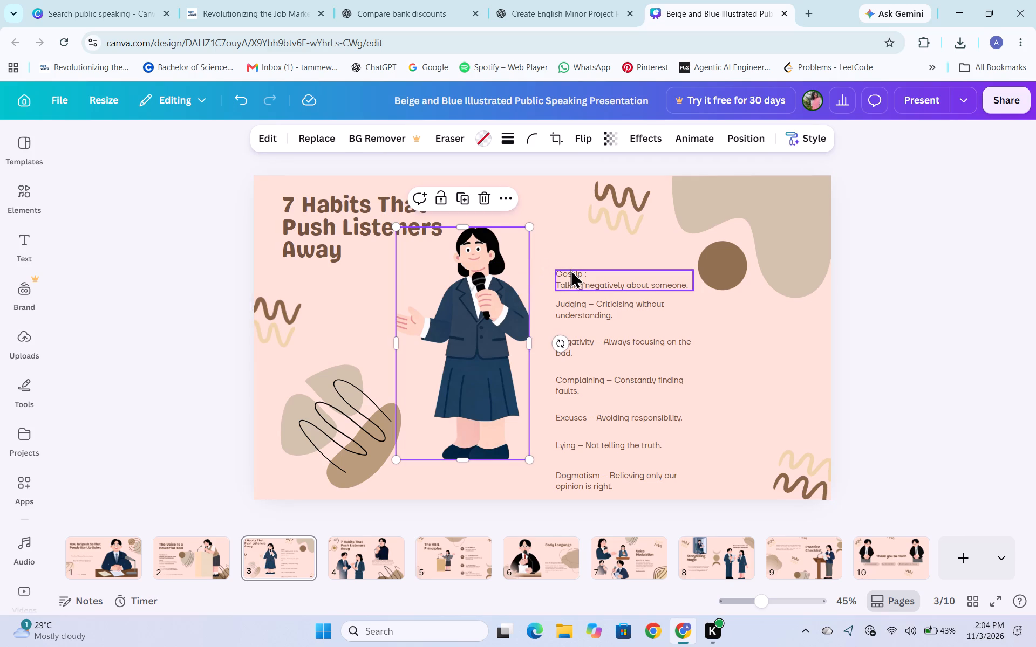
{"action": "left_click", "coordinate": [570, 269]}
{"action": "double_click", "coordinate": [577, 270]}
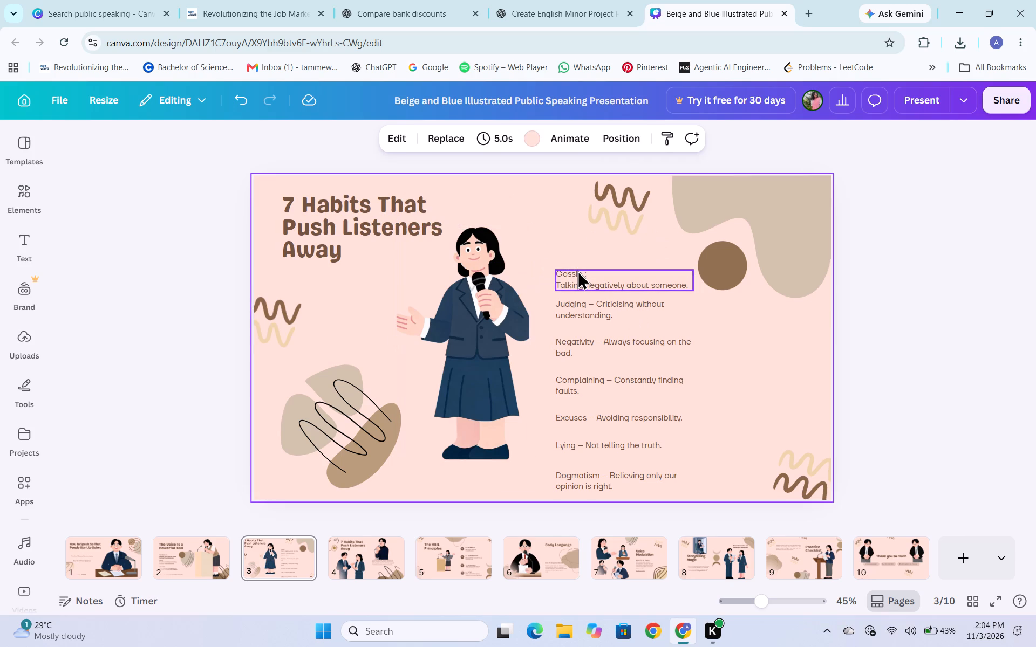
{"action": "left_click", "coordinate": [577, 270]}
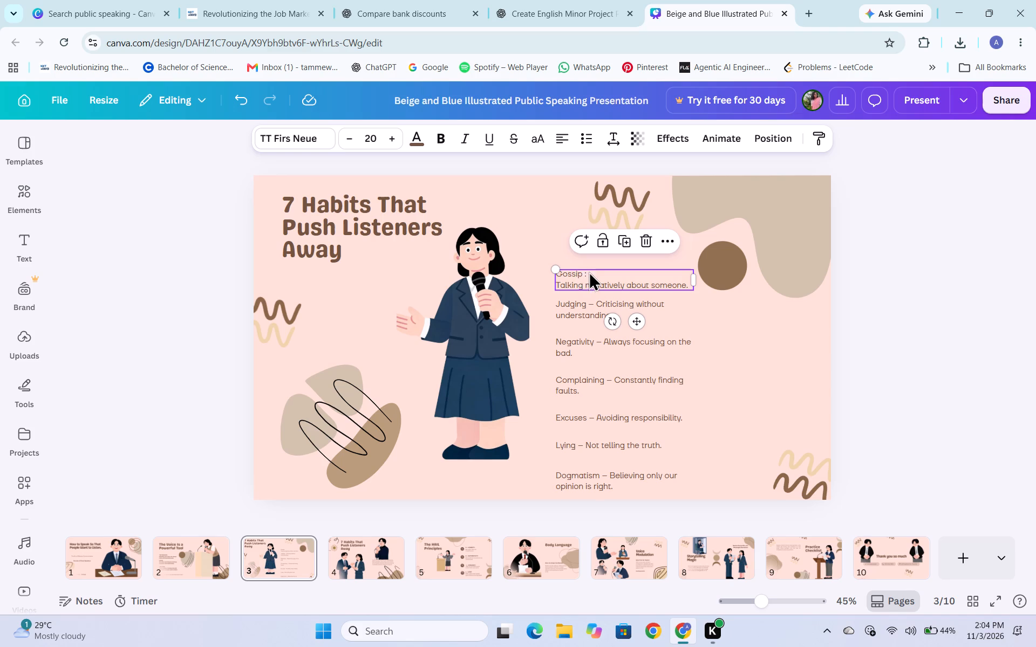
{"action": "left_click", "coordinate": [589, 271]}
{"action": "left_click_drag", "start_coordinate": [594, 278], "coordinate": [549, 275]}
{"action": "left_click", "coordinate": [444, 142]}
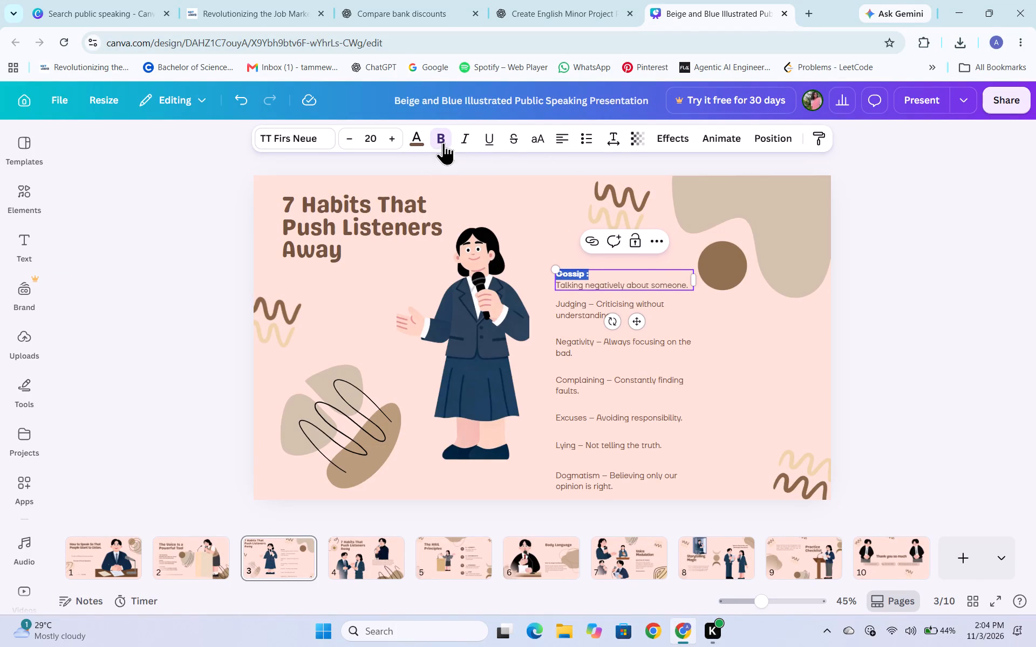
Reformat the Judging text as a bold "Judging :" label, replacing the dash with a colon and putting the description on its own line.
{"action": "left_click", "coordinate": [581, 312]}
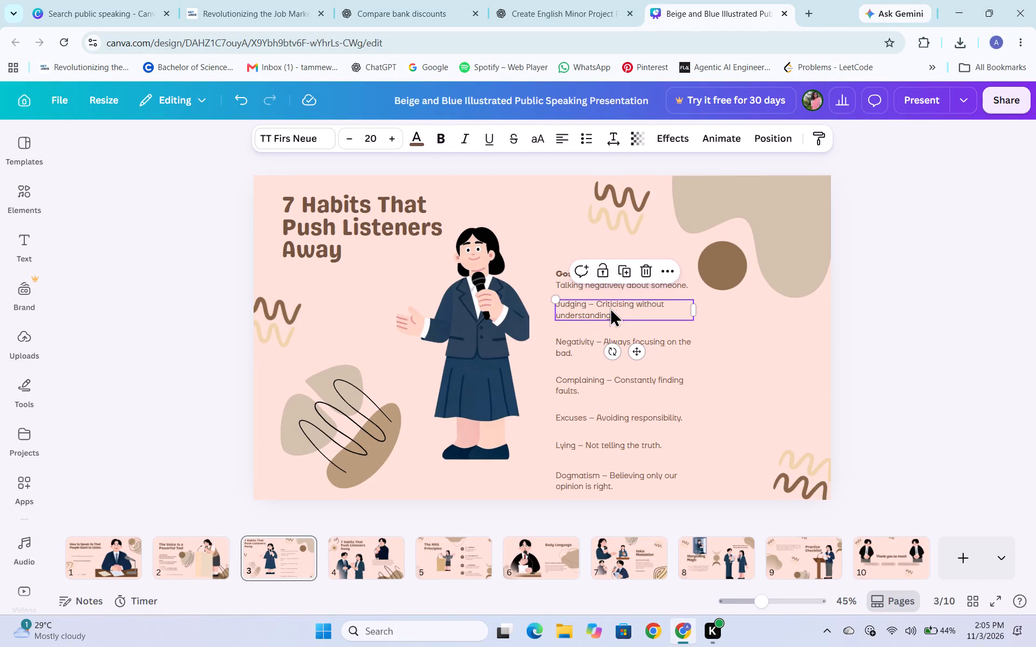
{"action": "left_click", "coordinate": [594, 304]}
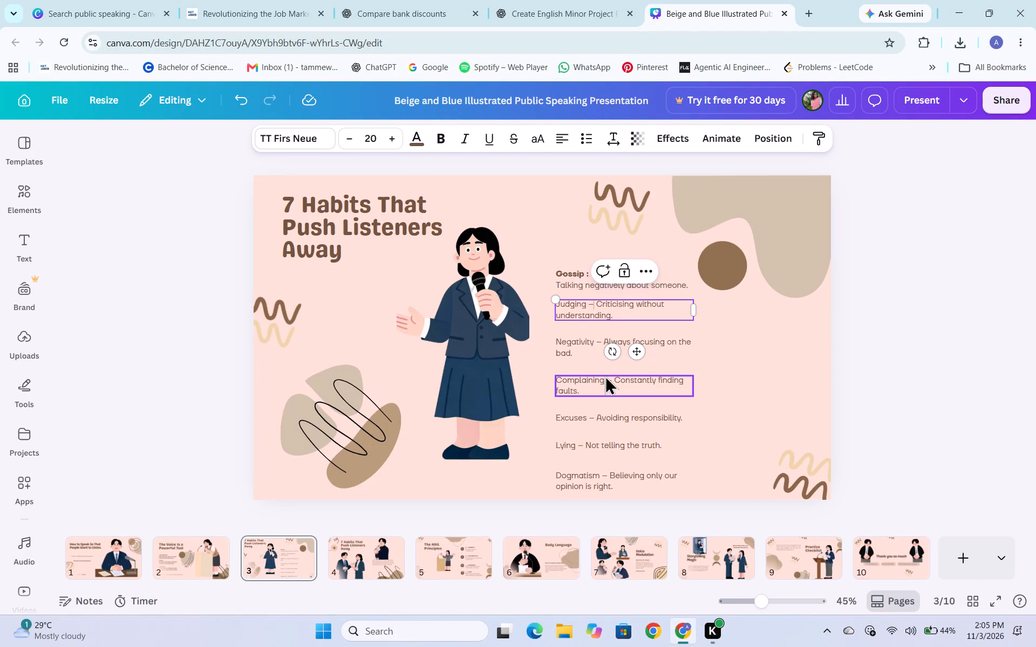
{"action": "key", "text": "Return"}
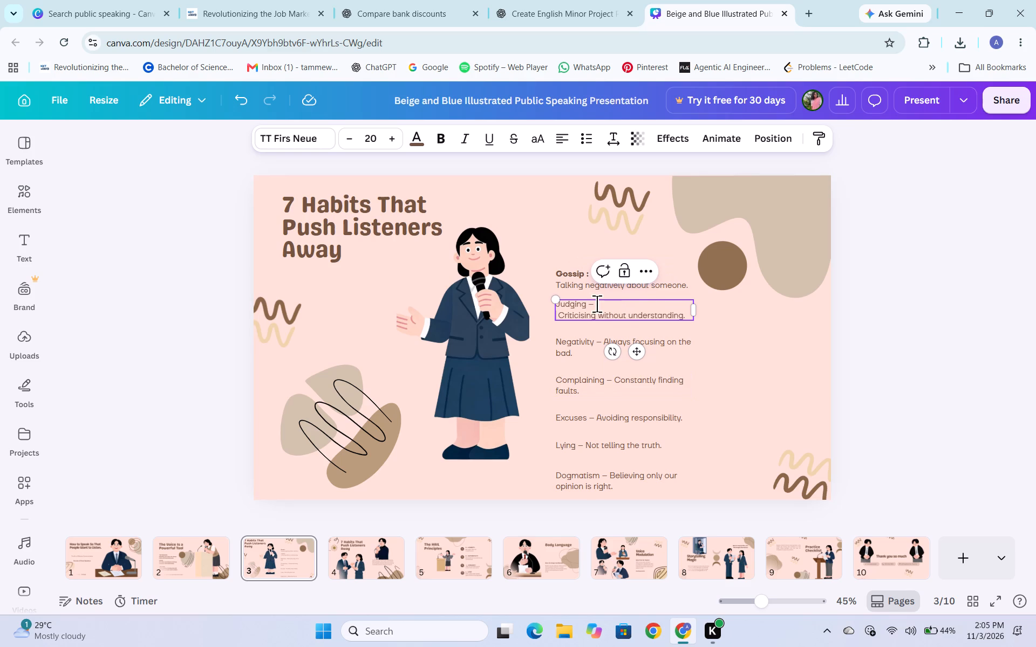
{"action": "left_click", "coordinate": [595, 302]}
{"action": "key", "text": "BackSpace"}
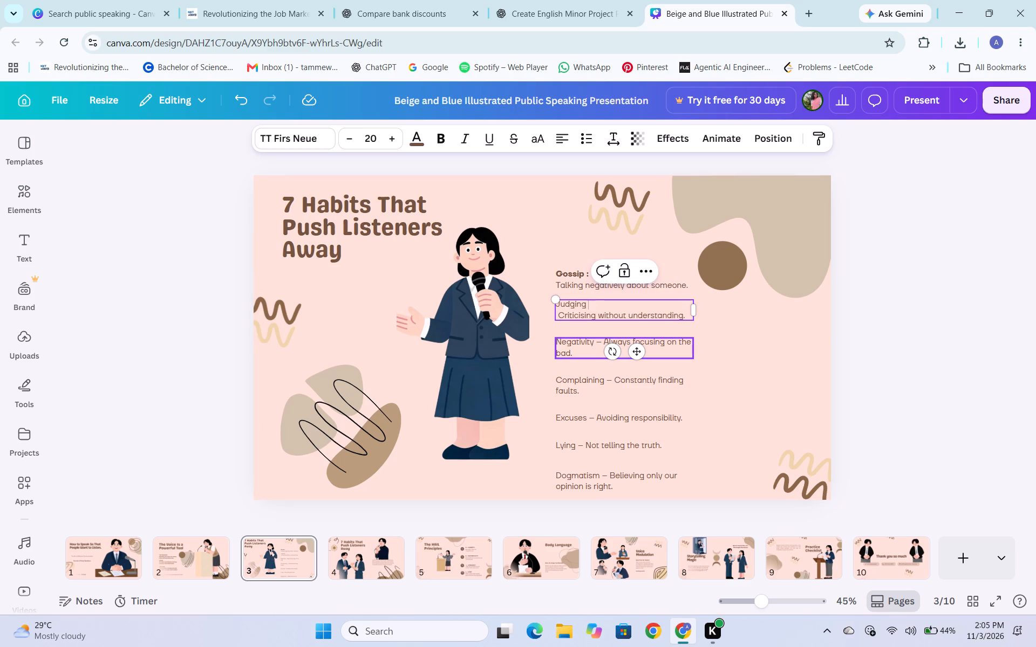
{"action": "key", "text": "shift+colon"}
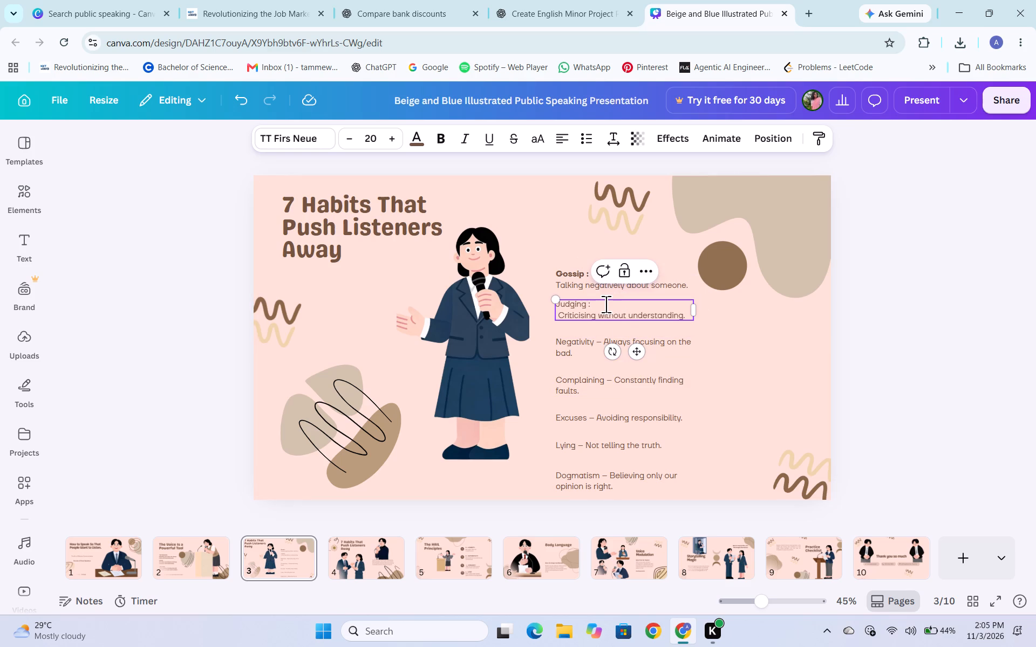
{"action": "left_click_drag", "start_coordinate": [604, 304], "coordinate": [550, 304]}
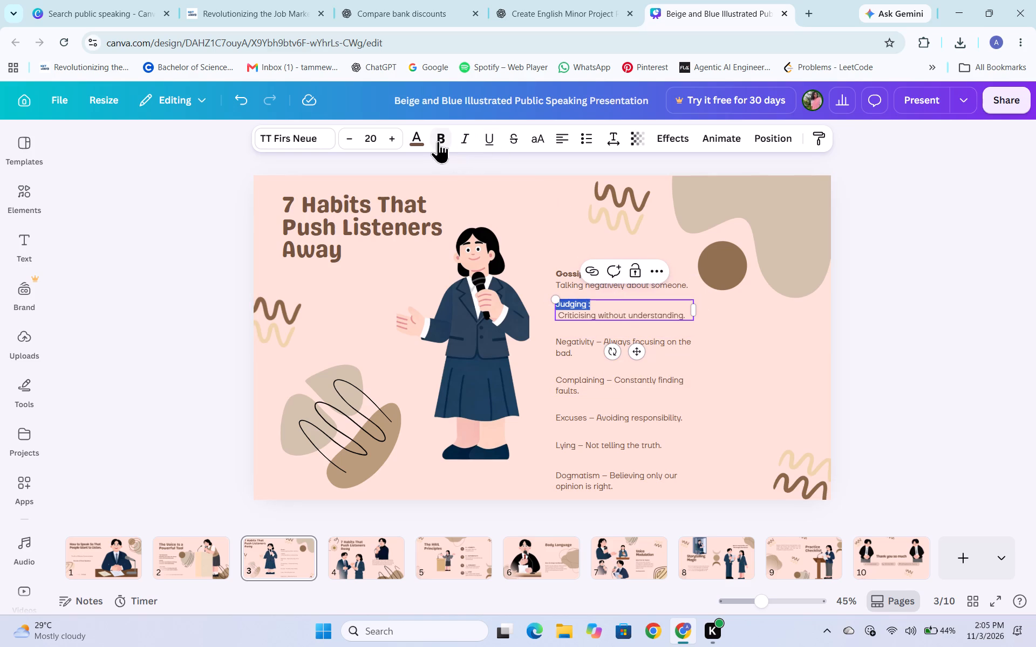
{"action": "left_click", "coordinate": [438, 141]}
Reformat the Negativity text as a bold "Negativity :" label with a colon instead of the dash and the description on the line below.
{"action": "left_click", "coordinate": [576, 351]}
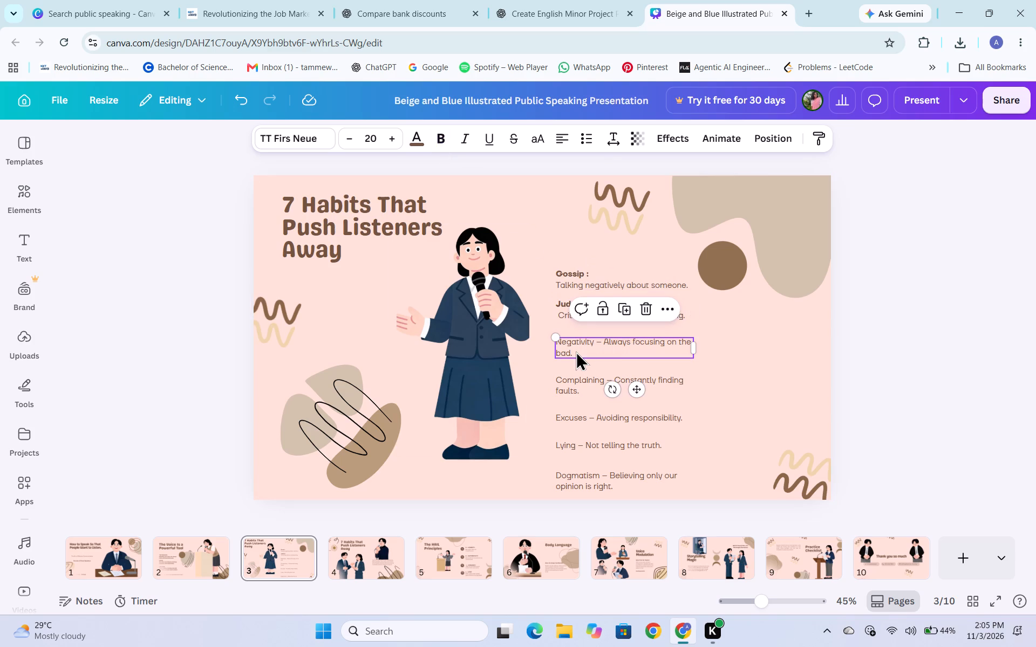
{"action": "left_click", "coordinate": [604, 340]}
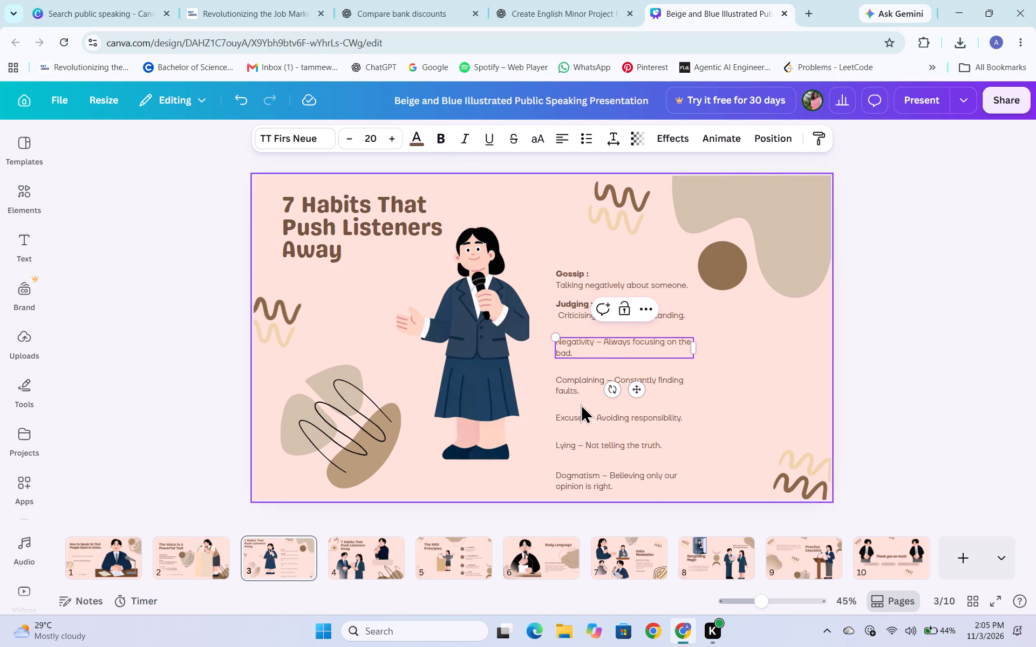
{"action": "key", "text": "BackSpace"}
{"action": "key", "text": "BackSpace"}
{"action": "key", "text": "shift+colon"}
{"action": "key", "text": "Return"}
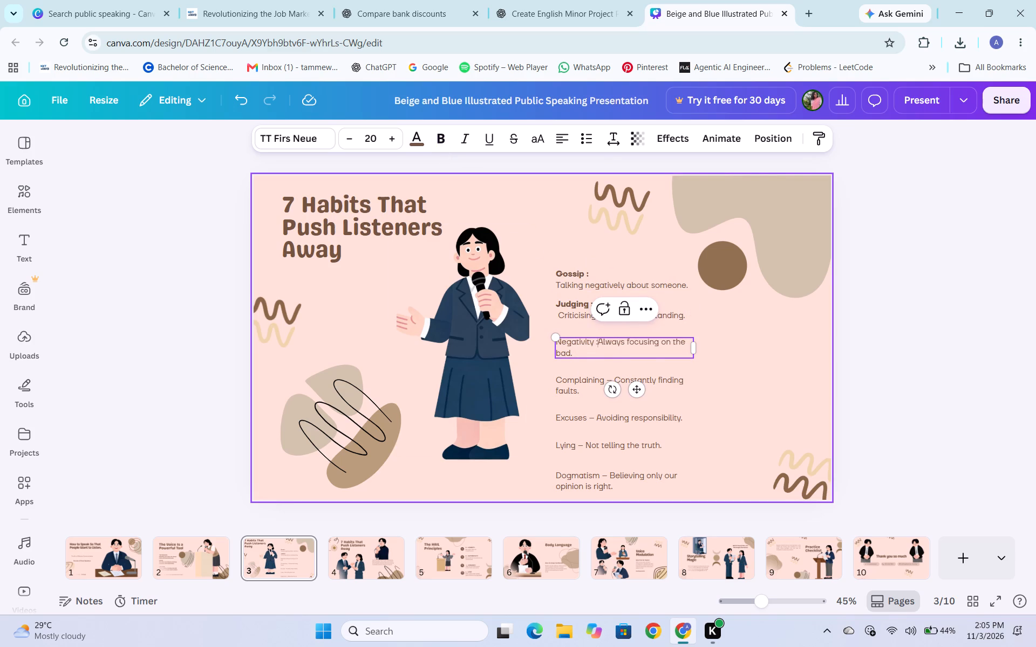
{"action": "left_click", "coordinate": [601, 344]}
{"action": "left_click", "coordinate": [601, 344]}
{"action": "left_click_drag", "start_coordinate": [601, 344], "coordinate": [554, 341]}
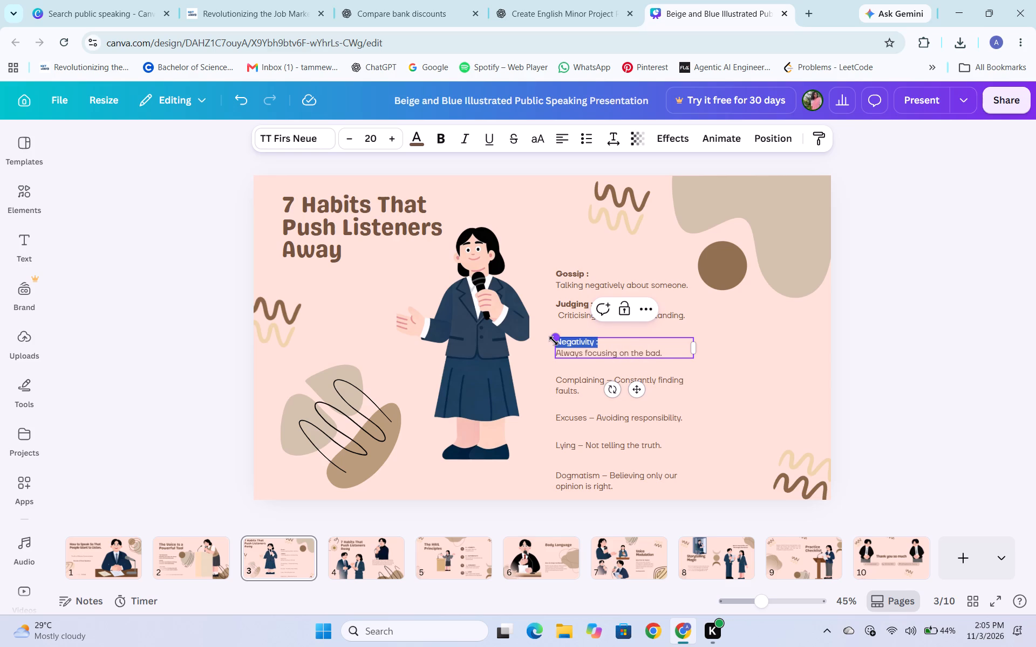
{"action": "left_click", "coordinate": [443, 130]}
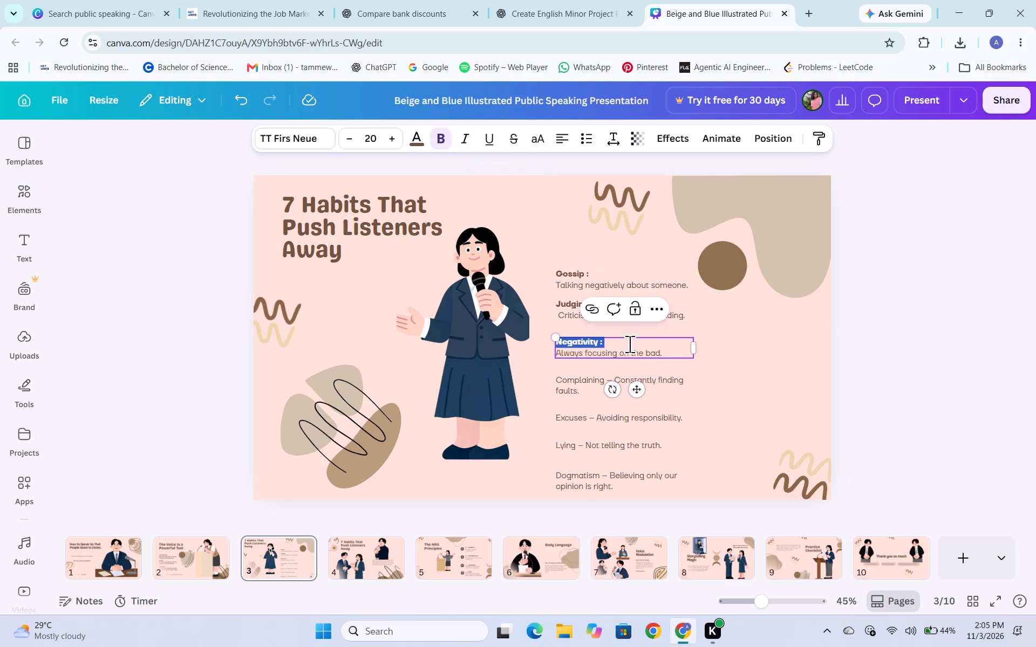
Reformat the Complaining text as a bold "Complaining :" label with a colon instead of the dash and the description on the line below.
{"action": "left_click", "coordinate": [578, 376]}
{"action": "left_click", "coordinate": [612, 377]}
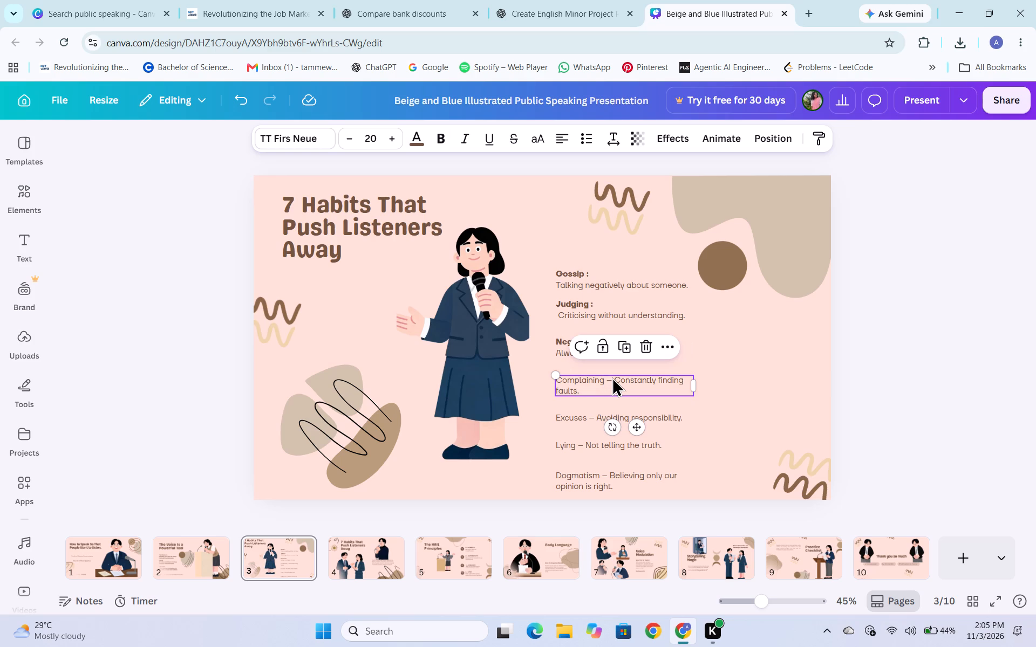
{"action": "key", "text": "BackSpace"}
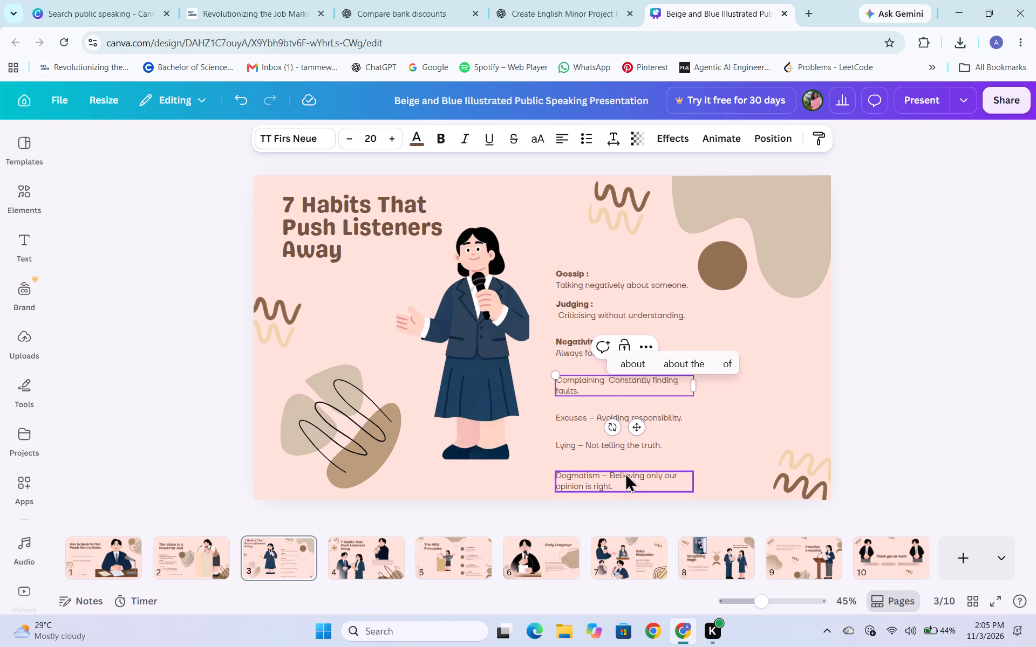
{"action": "key", "text": "shift+colon"}
{"action": "key", "text": "Return"}
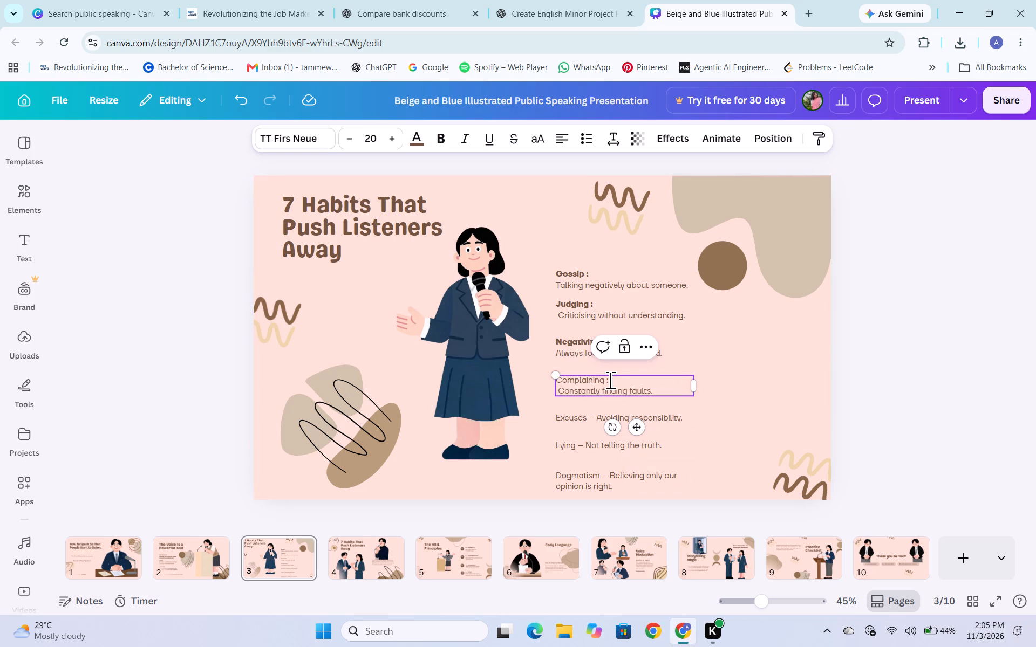
{"action": "left_click", "coordinate": [616, 380]}
{"action": "double_click", "coordinate": [616, 380]}
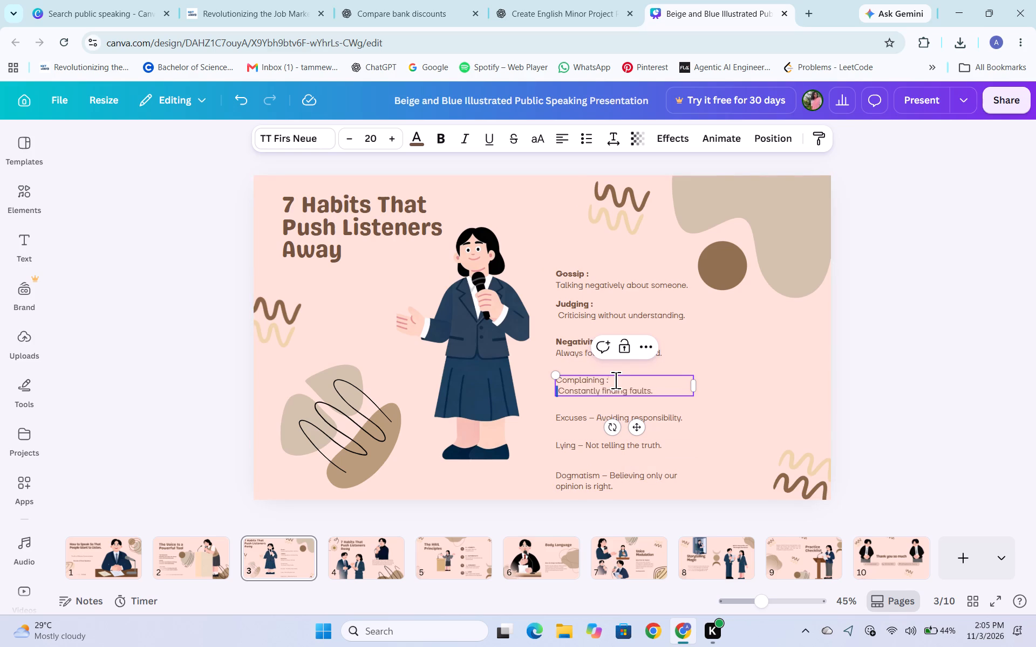
{"action": "left_click", "coordinate": [615, 380]}
{"action": "left_click_drag", "start_coordinate": [615, 380], "coordinate": [557, 379]}
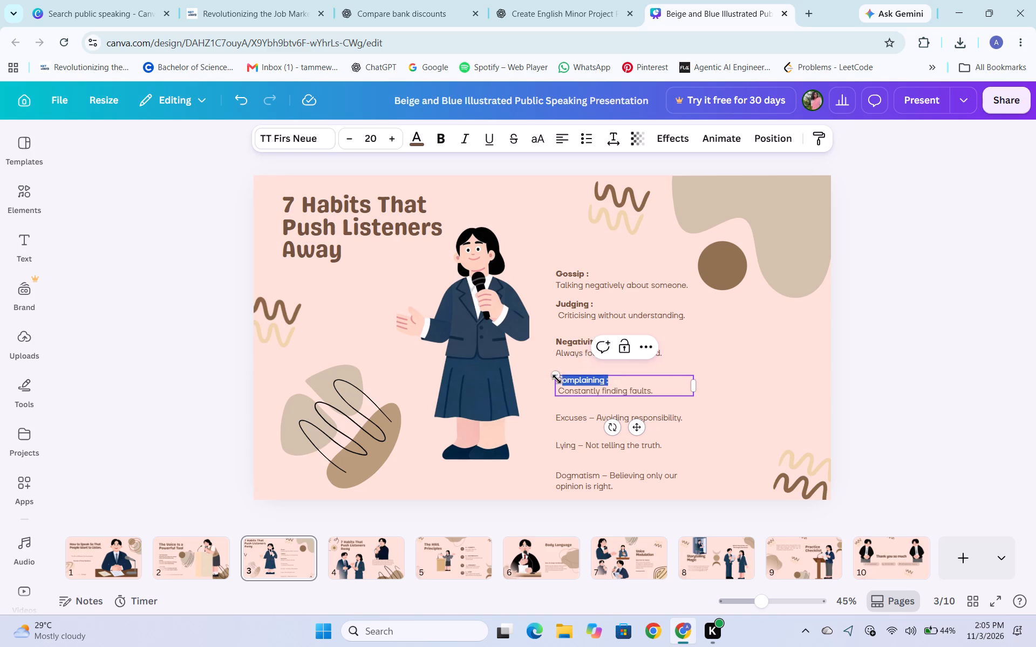
{"action": "left_click_drag", "start_coordinate": [557, 379], "coordinate": [554, 379]}
{"action": "left_click", "coordinate": [445, 137]}
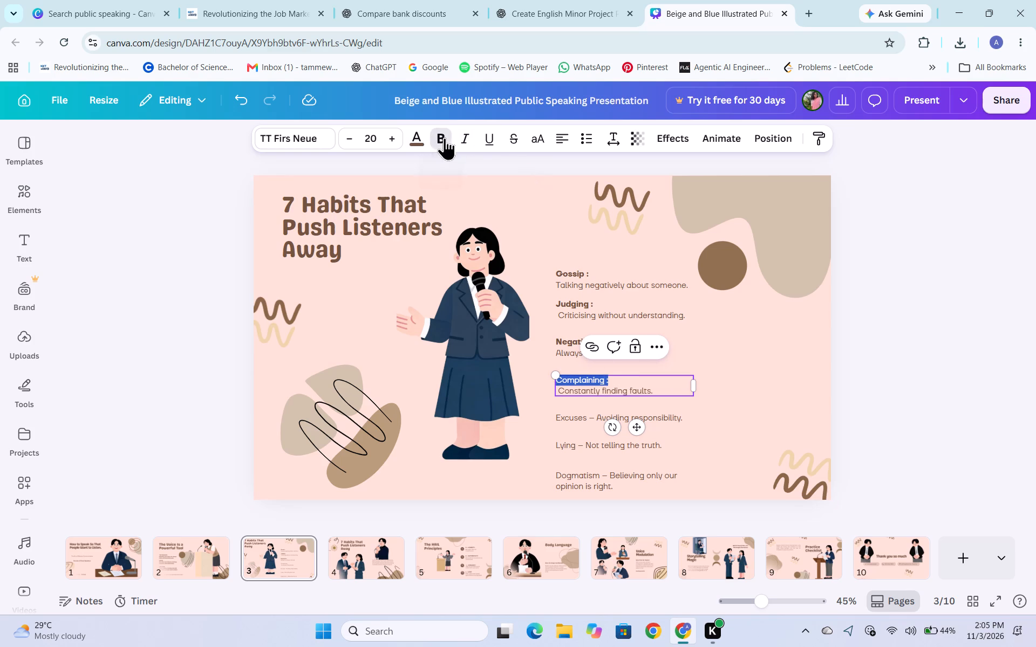
{"action": "left_click", "coordinate": [778, 365]}
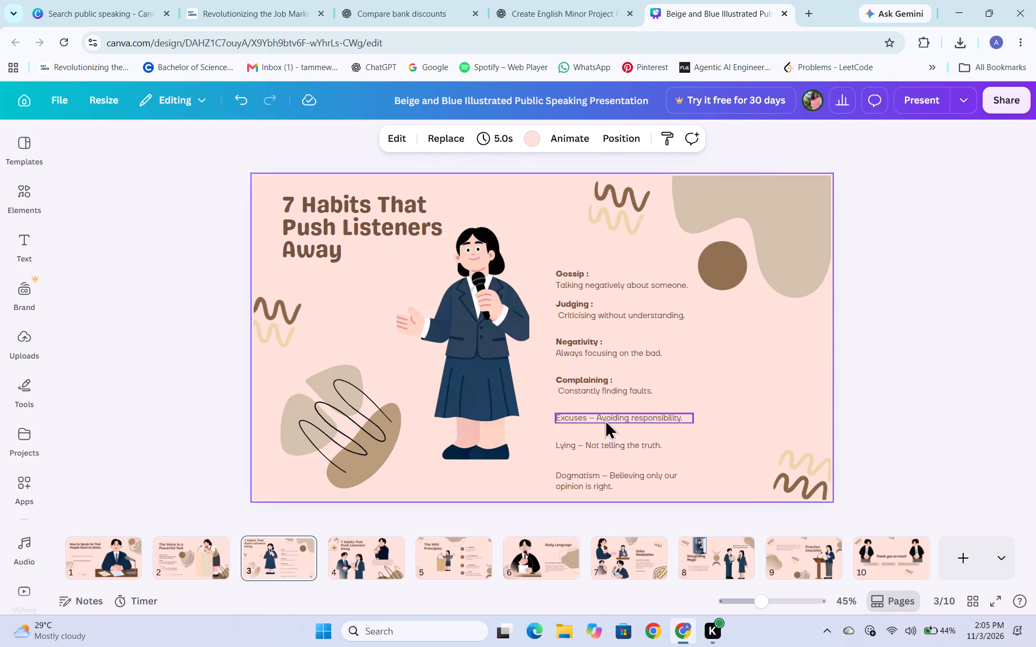
Reformat the Excuses text as a bold "Excuses :" label with a colon instead of the dash and the description on the line below.
{"action": "left_click", "coordinate": [605, 419]}
{"action": "left_click", "coordinate": [591, 416]}
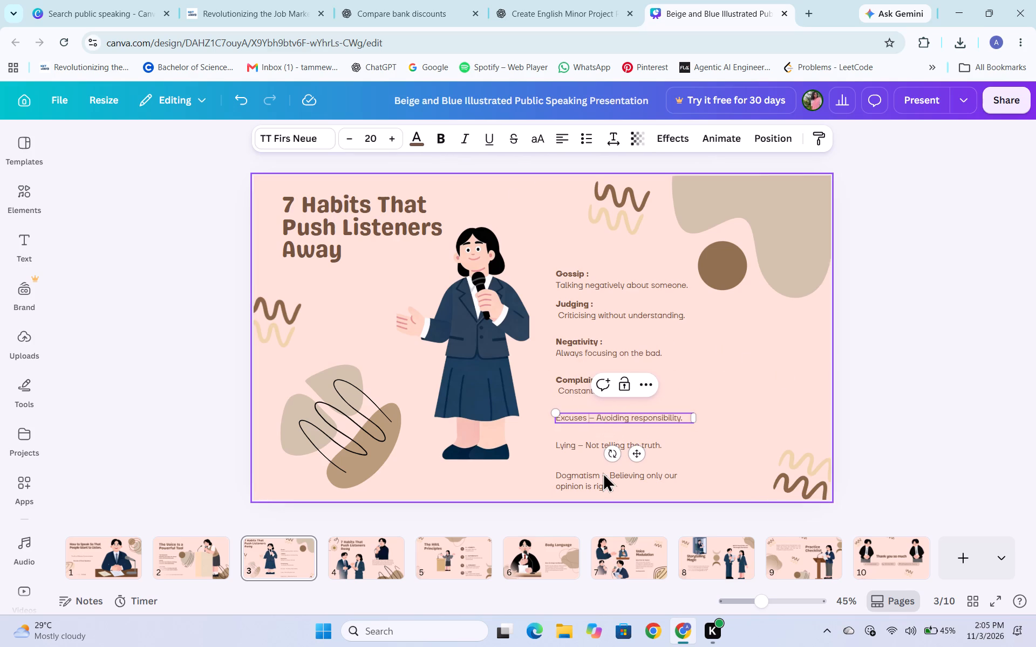
{"action": "key", "text": "Right"}
{"action": "key", "text": "BackSpace"}
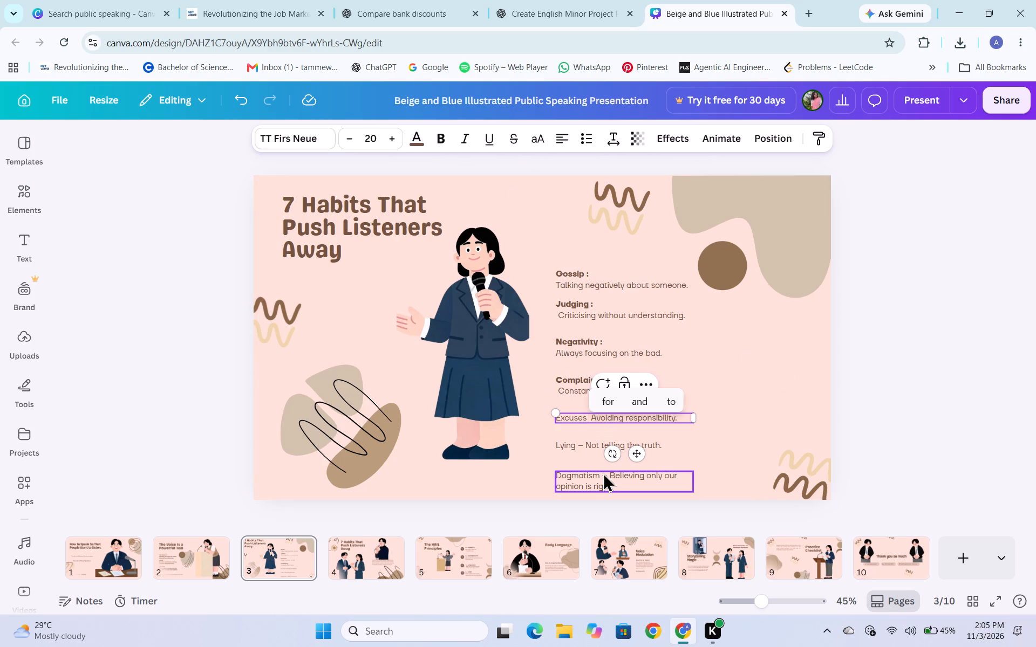
{"action": "key", "text": "shift+colon"}
{"action": "key", "text": "Return"}
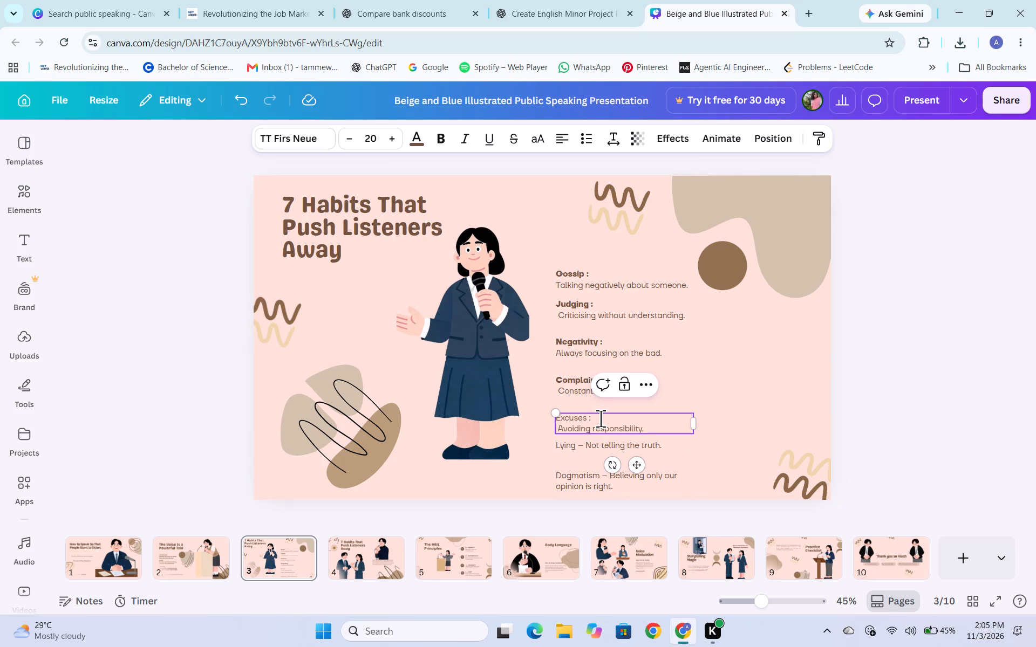
{"action": "left_click", "coordinate": [596, 418]}
{"action": "left_click_drag", "start_coordinate": [596, 418], "coordinate": [554, 419]}
{"action": "left_click", "coordinate": [446, 129]}
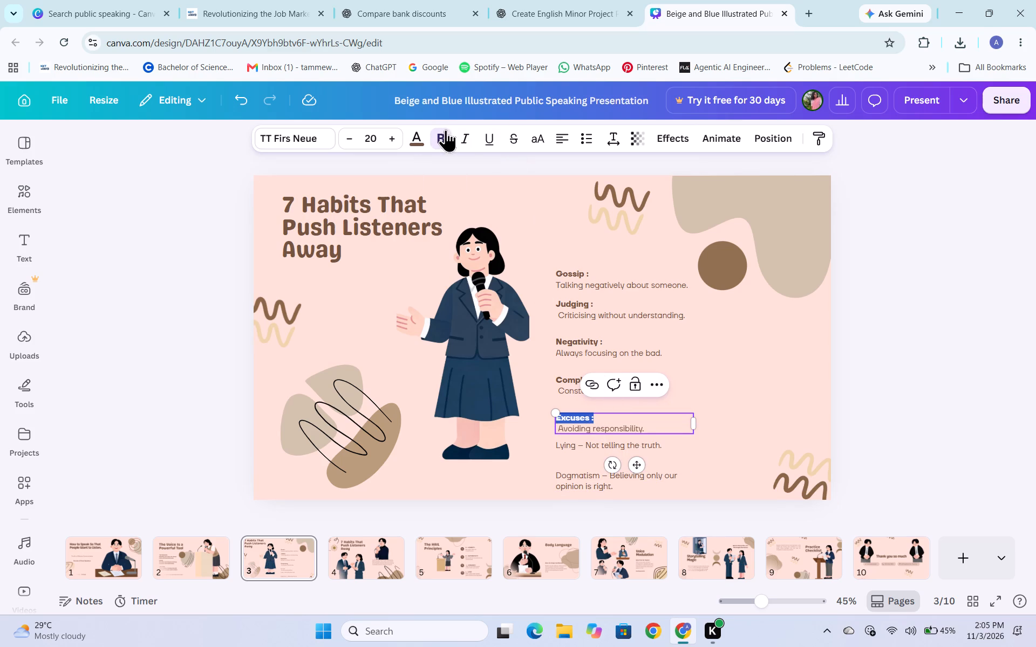
Reformat the Lying text as a bold "Lying :" label with a colon instead of the dash and the description on the line below.
{"action": "left_click", "coordinate": [581, 446]}
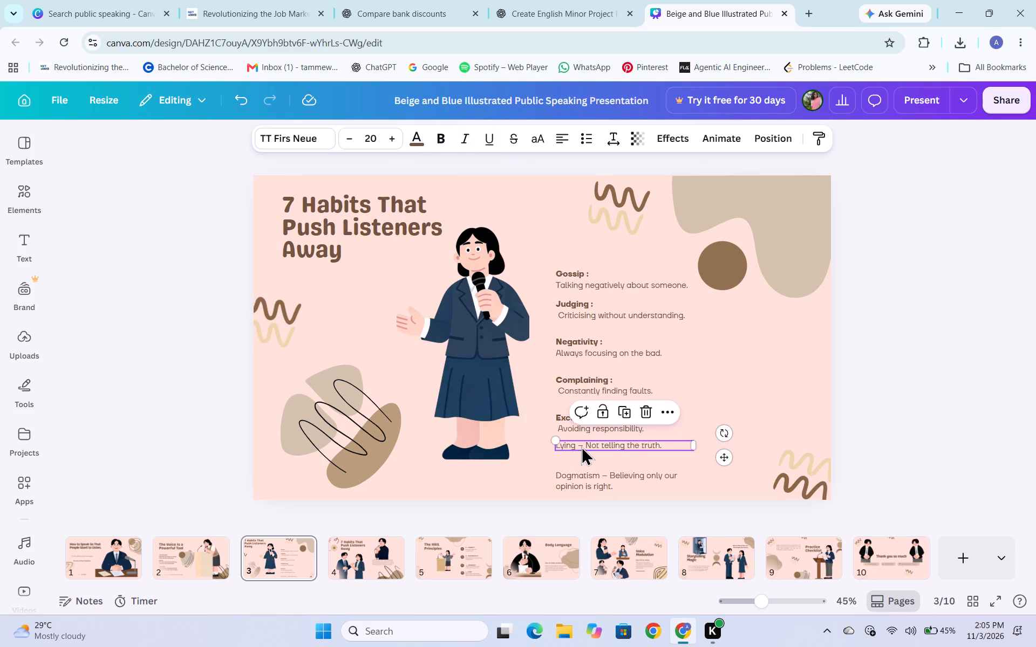
{"action": "double_click", "coordinate": [581, 446]}
{"action": "left_click", "coordinate": [581, 446]}
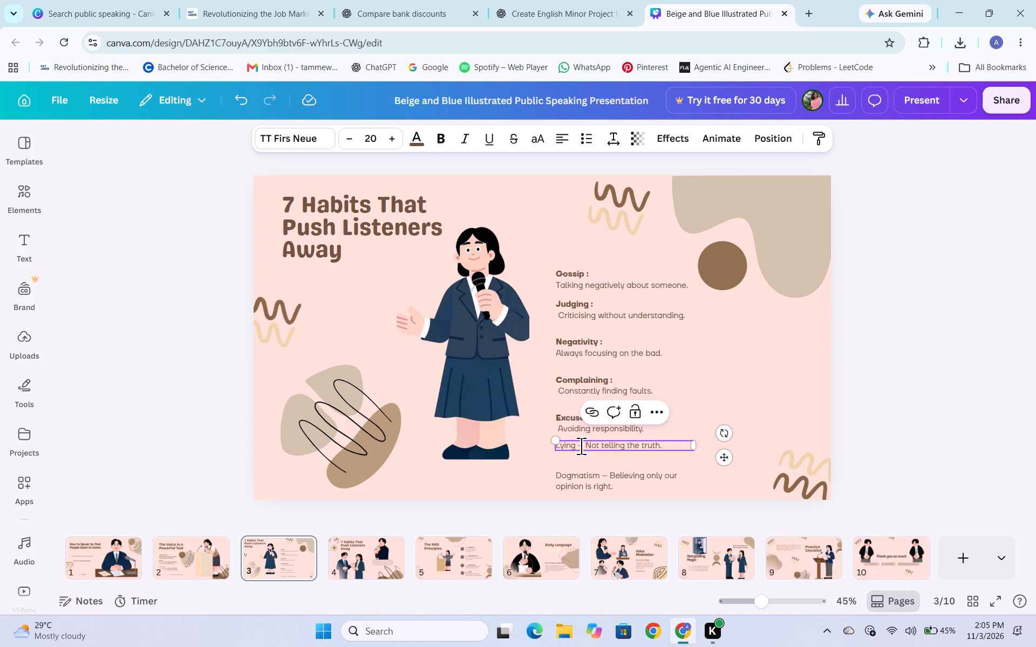
{"action": "key", "text": "BackSpace"}
{"action": "key", "text": "shift+colon"}
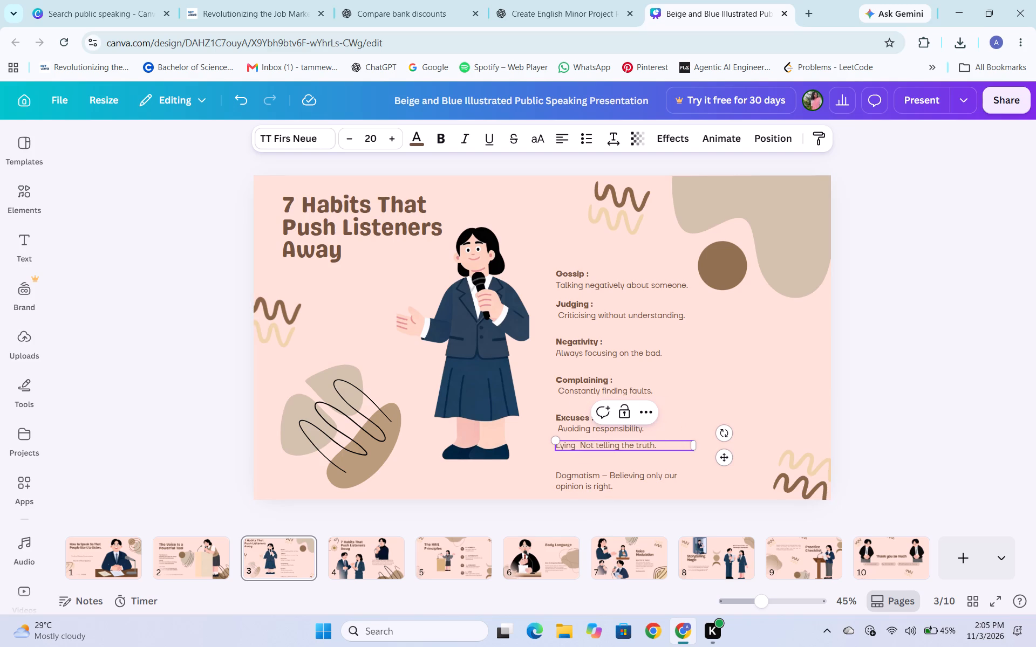
{"action": "key", "text": "Return"}
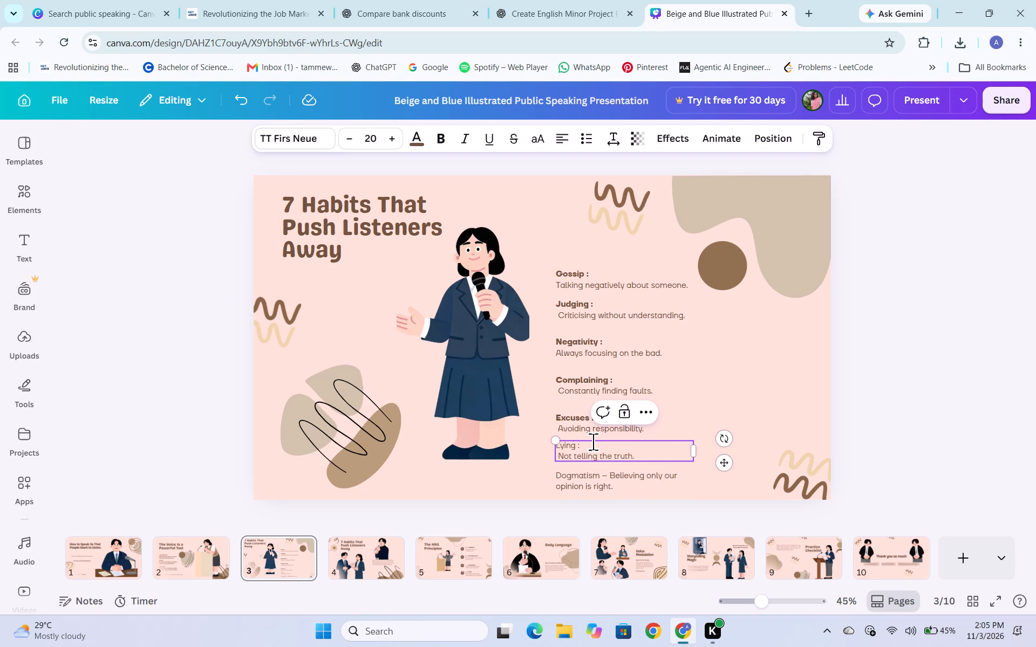
{"action": "double_click", "coordinate": [586, 446]}
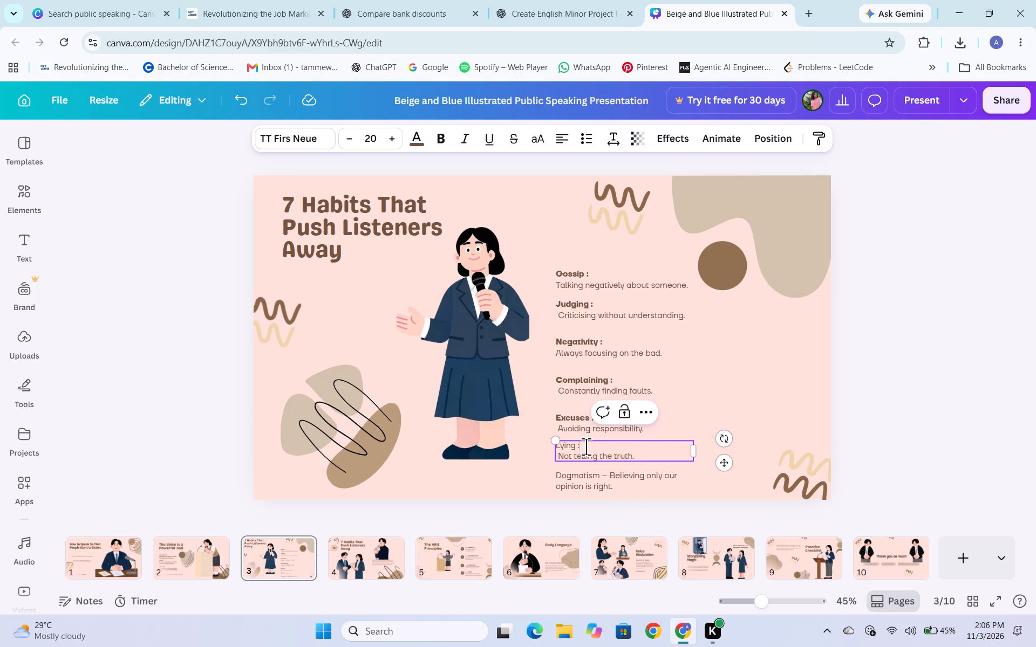
{"action": "left_click", "coordinate": [586, 446]}
{"action": "left_click_drag", "start_coordinate": [586, 446], "coordinate": [555, 444]}
{"action": "left_click", "coordinate": [438, 134]}
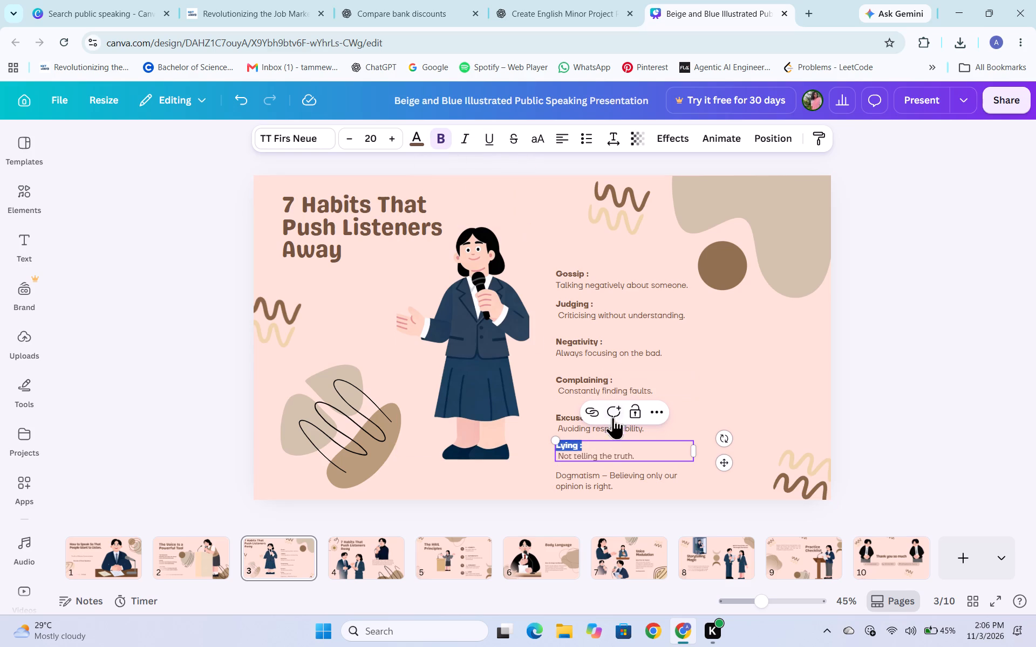
Reformat the Dogmatism text as a bold "Dogmatism :" label with a colon instead of the dash and the description on the line below.
{"action": "left_click", "coordinate": [610, 486]}
{"action": "left_click", "coordinate": [607, 475]}
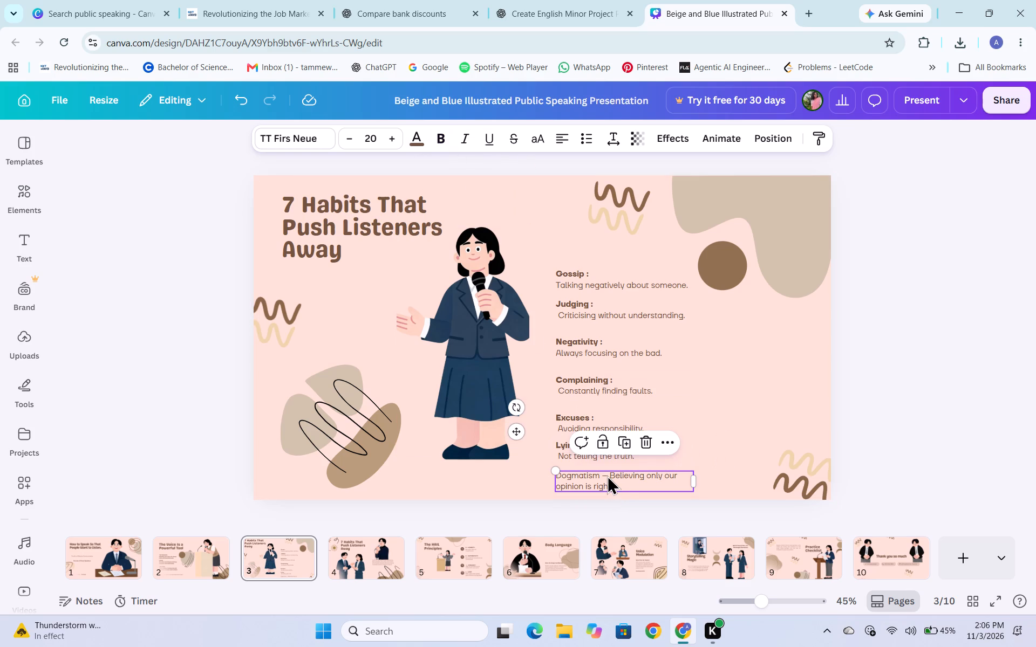
{"action": "key", "text": "BackSpace"}
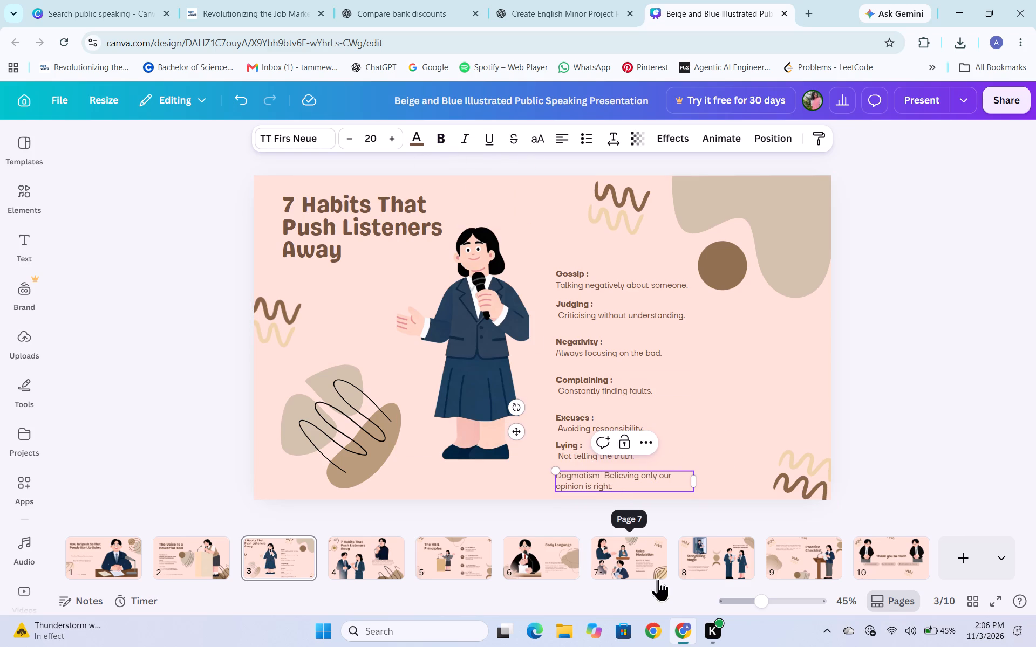
{"action": "key", "text": "shift+colon"}
{"action": "key", "text": "Return"}
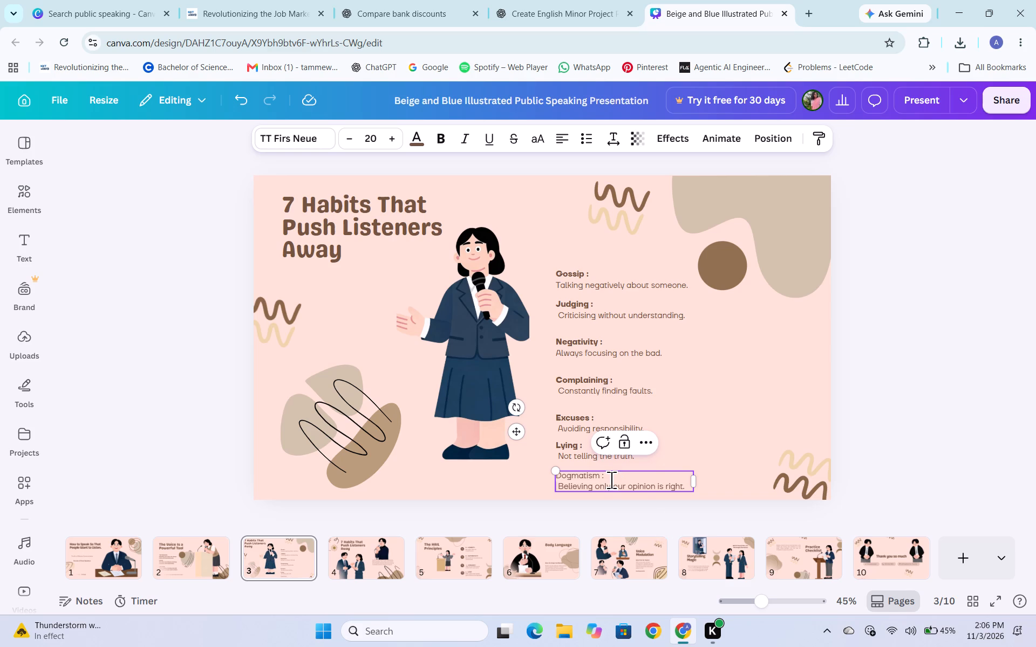
{"action": "triple_click", "coordinate": [608, 472]}
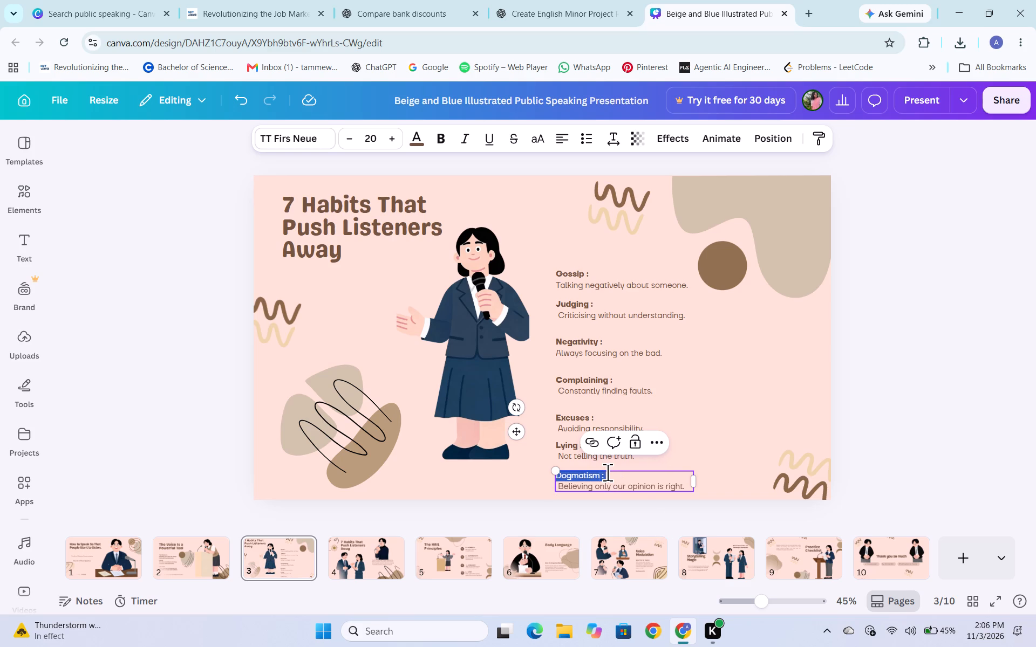
{"action": "left_click", "coordinate": [441, 137]}
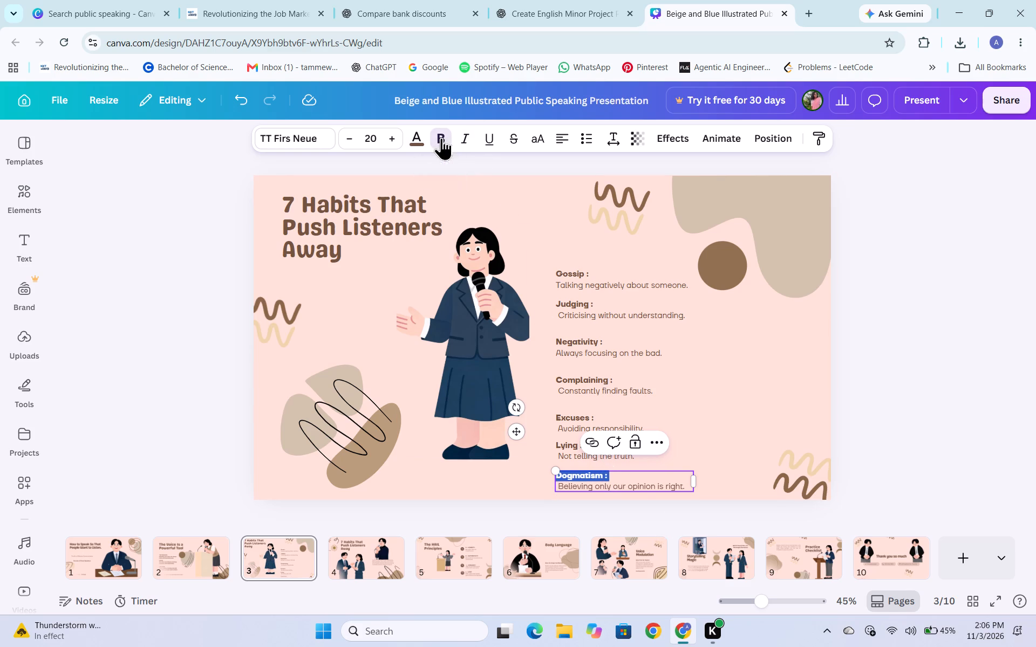
{"action": "left_click", "coordinate": [695, 319]}
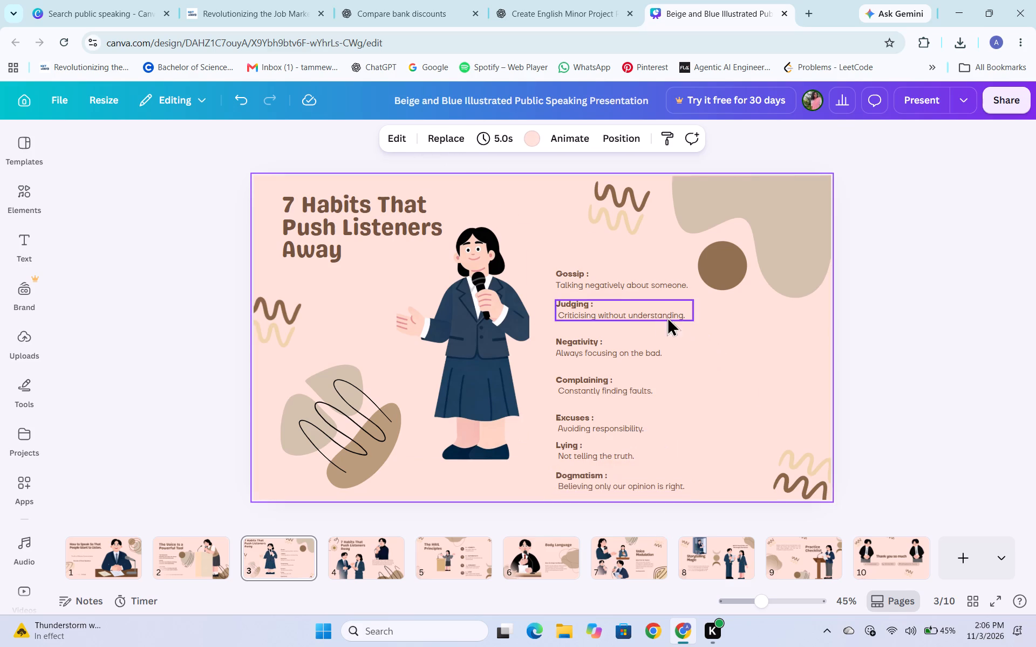
Shift the Gossip, Judging, Negativity, Complaining, Excuses and Lying text blocks slightly upward to space the seven-habit list more evenly above Dogmatism.
{"action": "left_click_drag", "start_coordinate": [600, 276], "coordinate": [599, 267]}
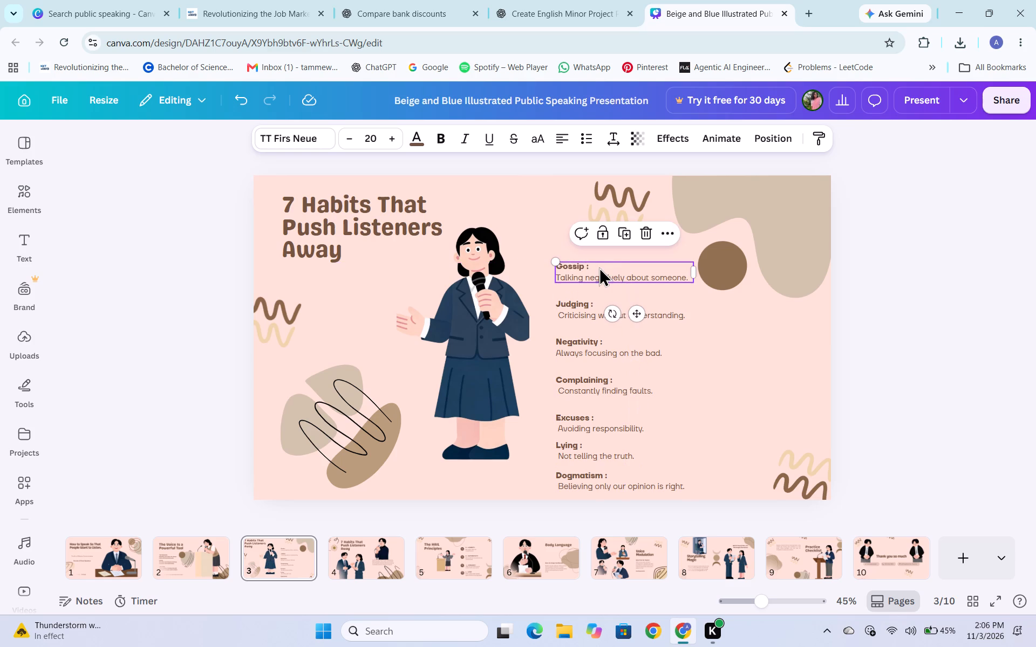
{"action": "left_click", "coordinate": [590, 302]}
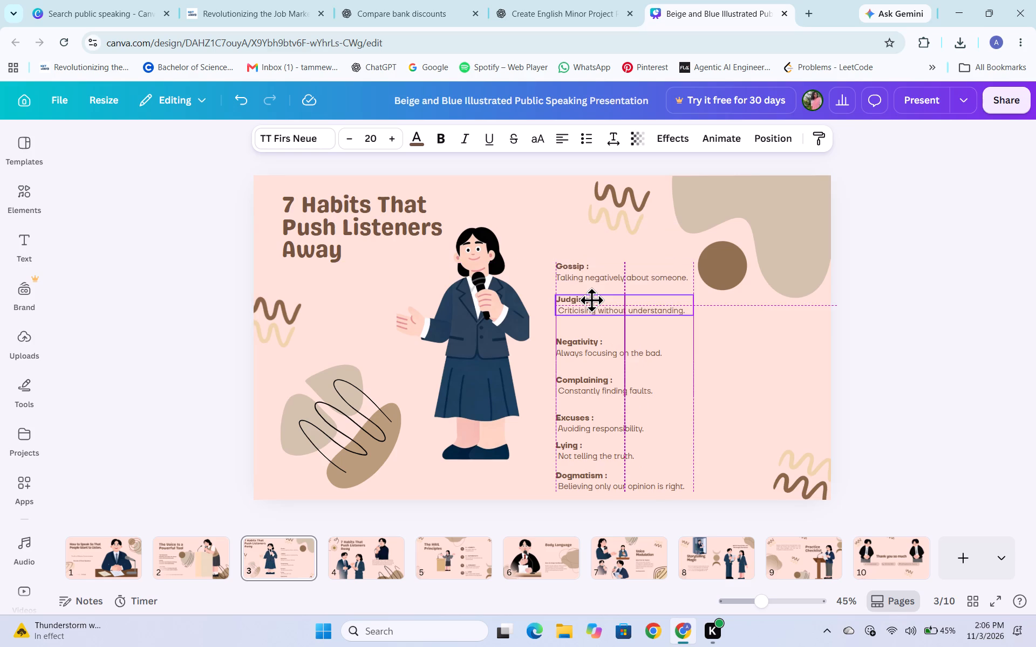
{"action": "left_click_drag", "start_coordinate": [582, 353], "coordinate": [581, 347]}
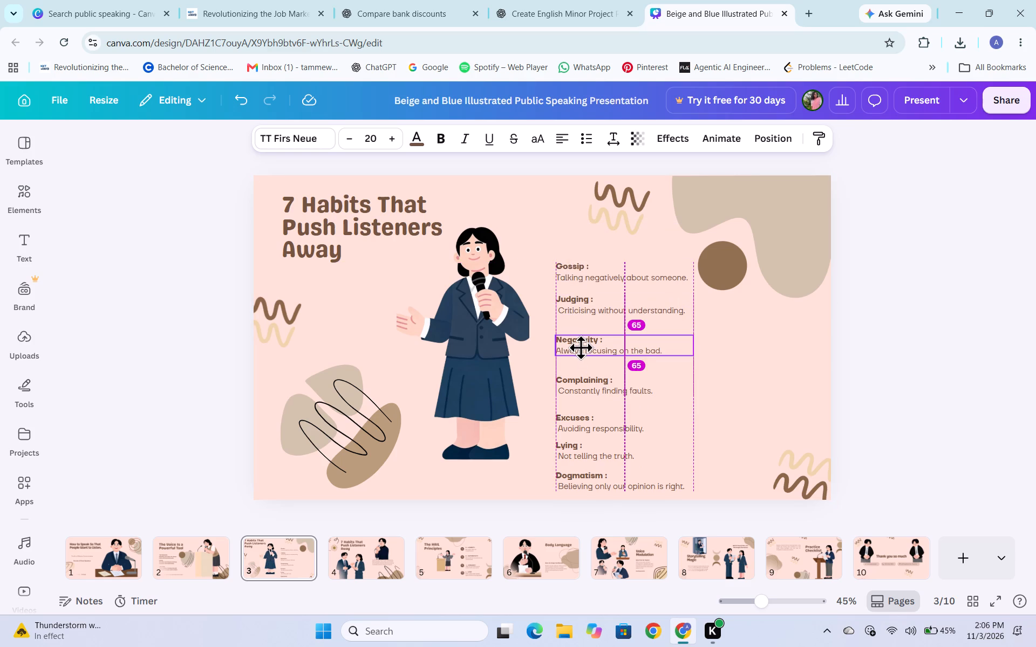
{"action": "left_click_drag", "start_coordinate": [581, 347], "coordinate": [581, 347]}
{"action": "left_click_drag", "start_coordinate": [582, 382], "coordinate": [582, 378]}
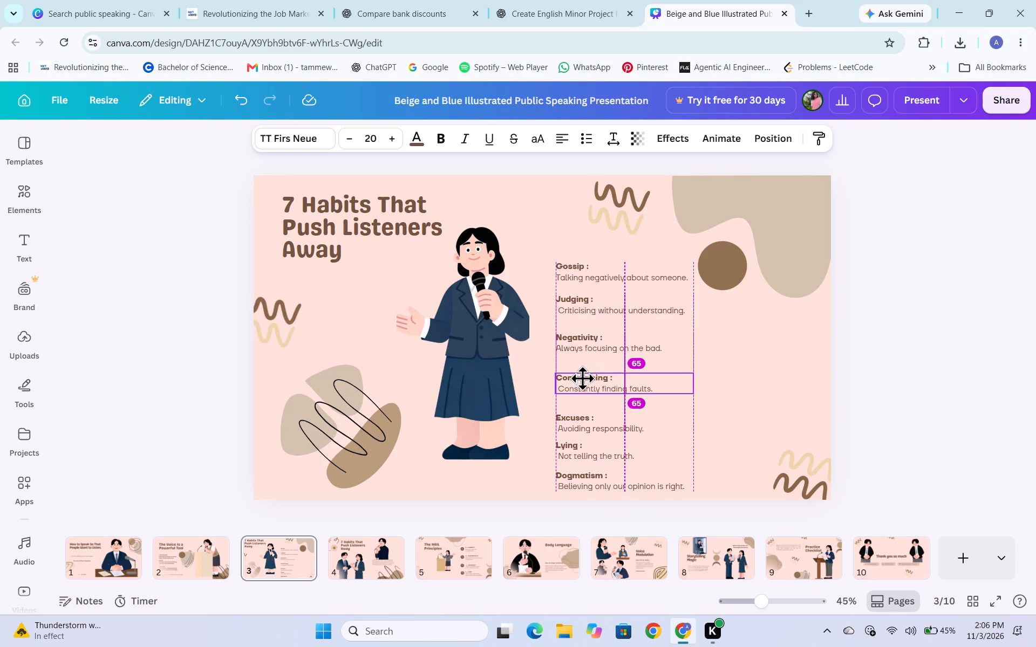
{"action": "left_click_drag", "start_coordinate": [582, 378], "coordinate": [582, 375]}
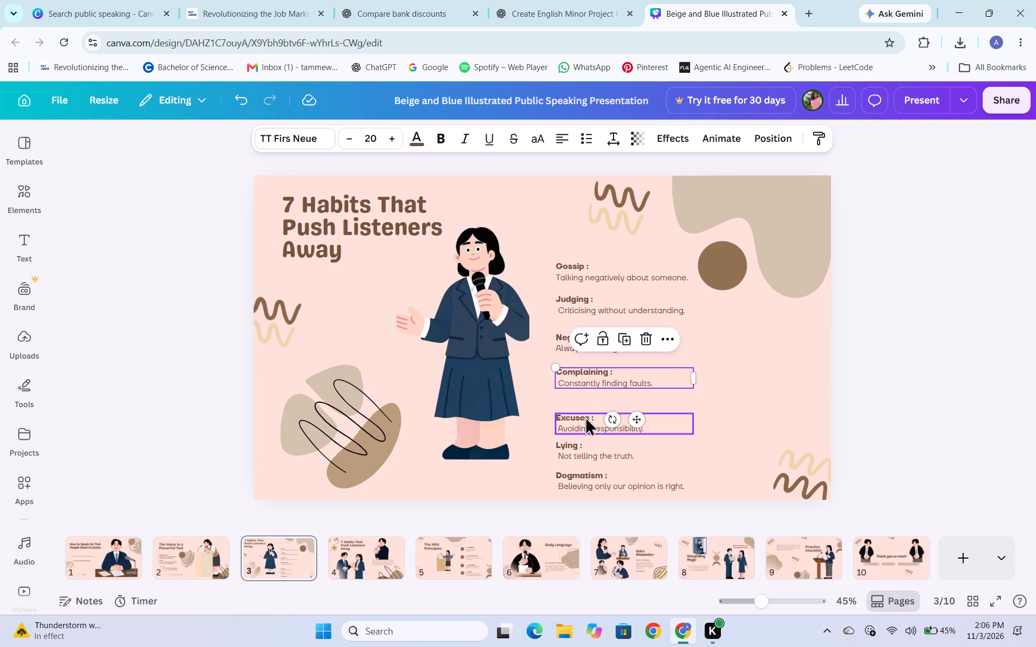
{"action": "left_click_drag", "start_coordinate": [585, 417], "coordinate": [585, 407]}
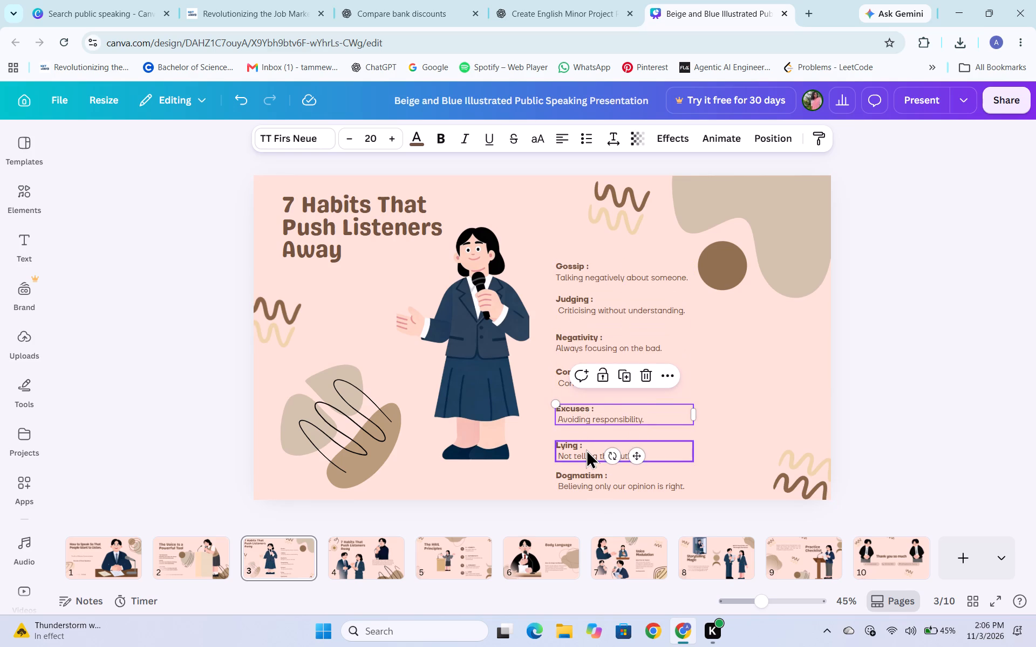
{"action": "left_click_drag", "start_coordinate": [586, 449], "coordinate": [586, 444]}
{"action": "left_click", "coordinate": [751, 378]}
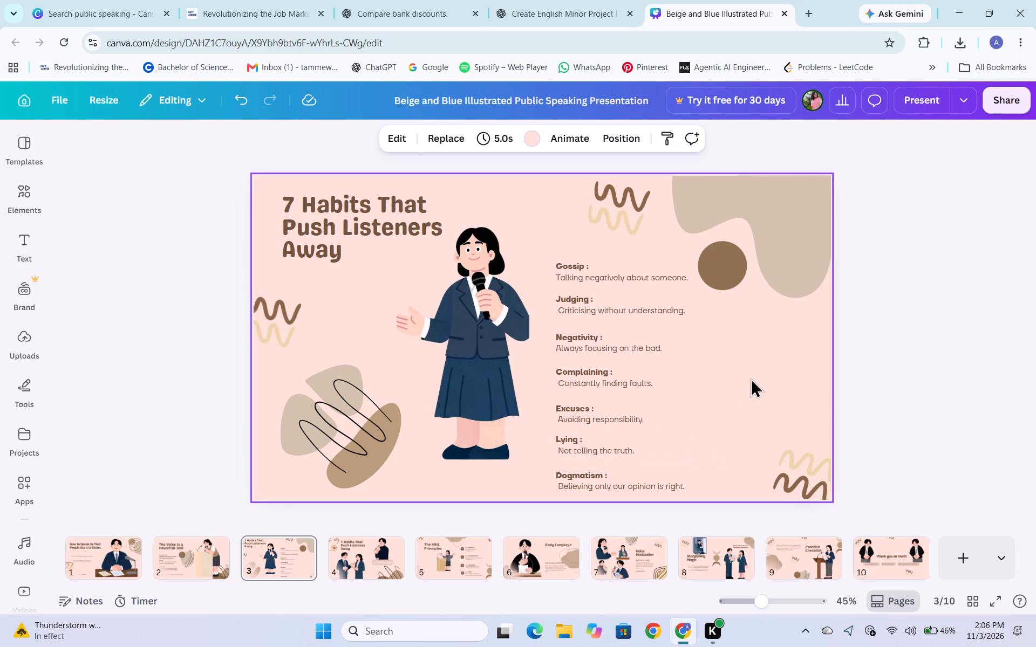
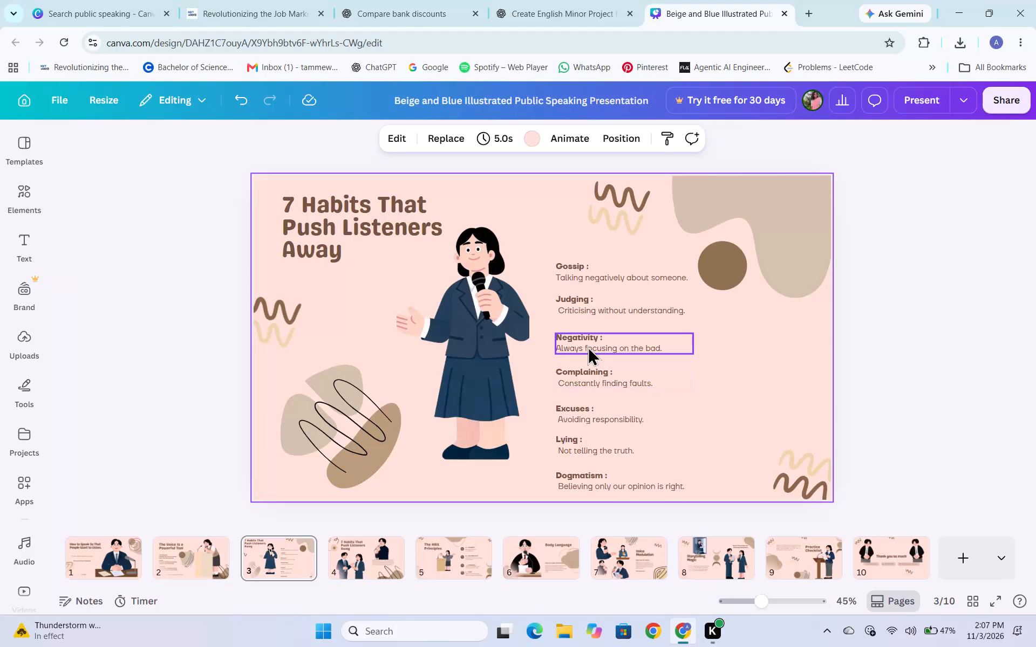
Nudge the Complaining and Excuses text blocks slightly to even out the spacing of the seven-habit list.
{"action": "left_click", "coordinate": [588, 346]}
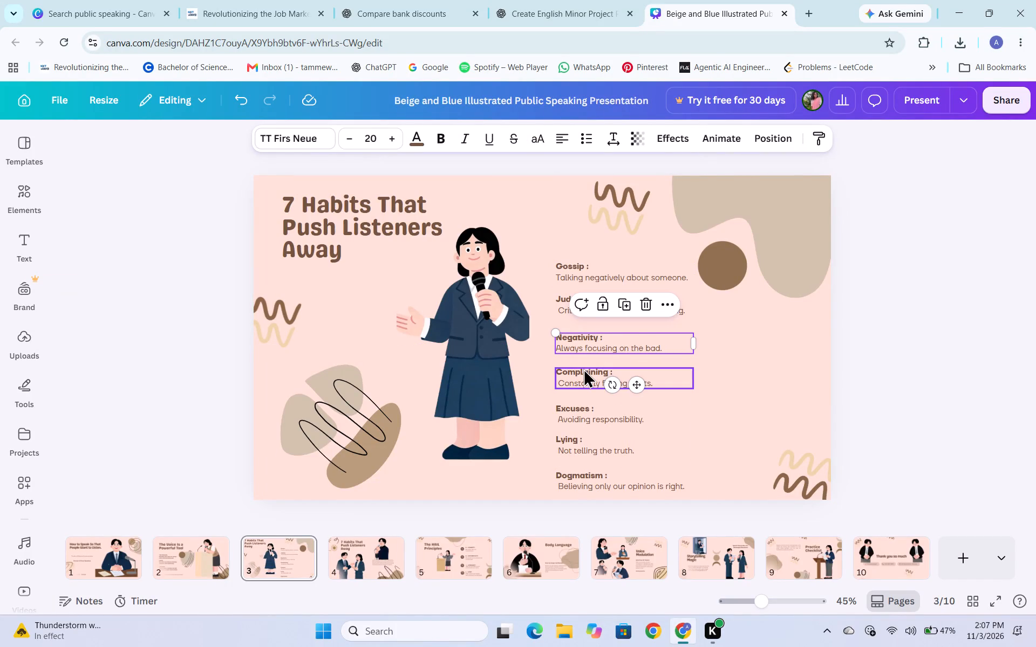
{"action": "left_click", "coordinate": [583, 371]}
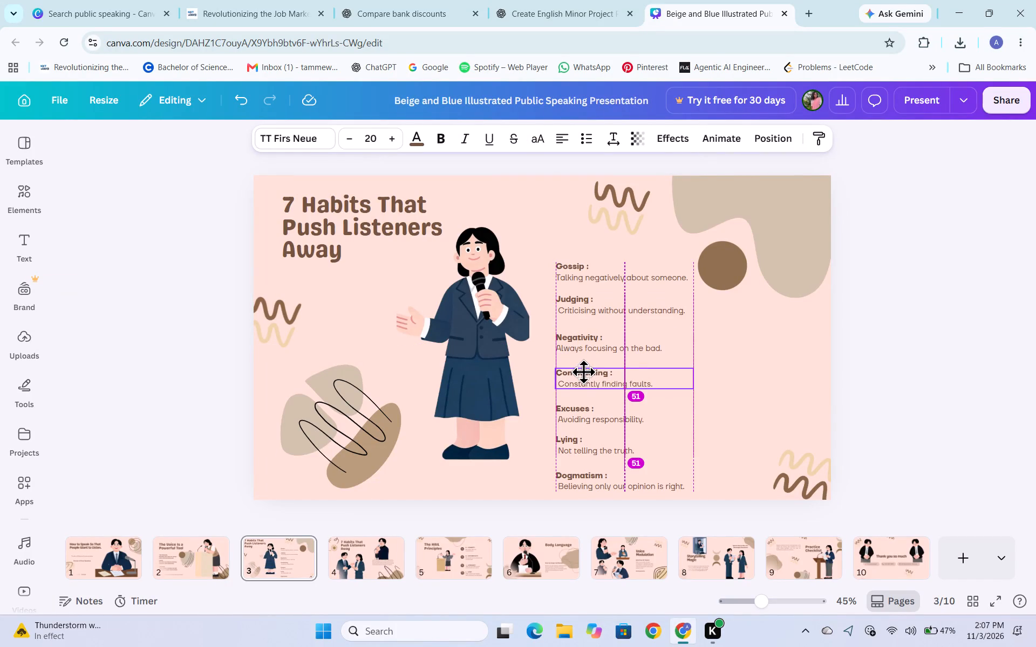
{"action": "left_click", "coordinate": [578, 407]}
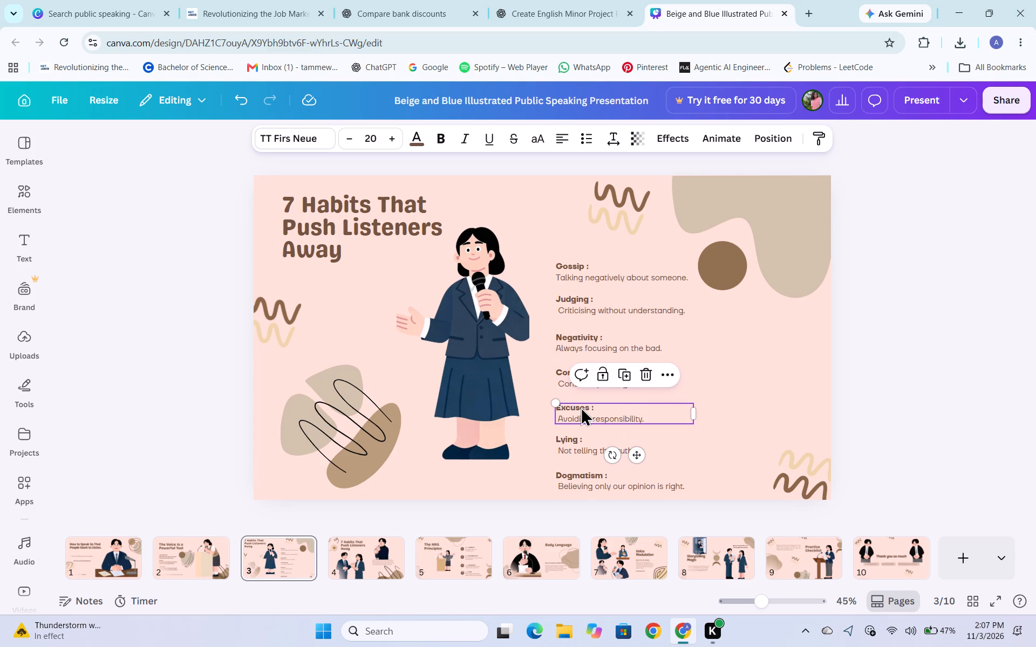
{"action": "left_click", "coordinate": [821, 336]}
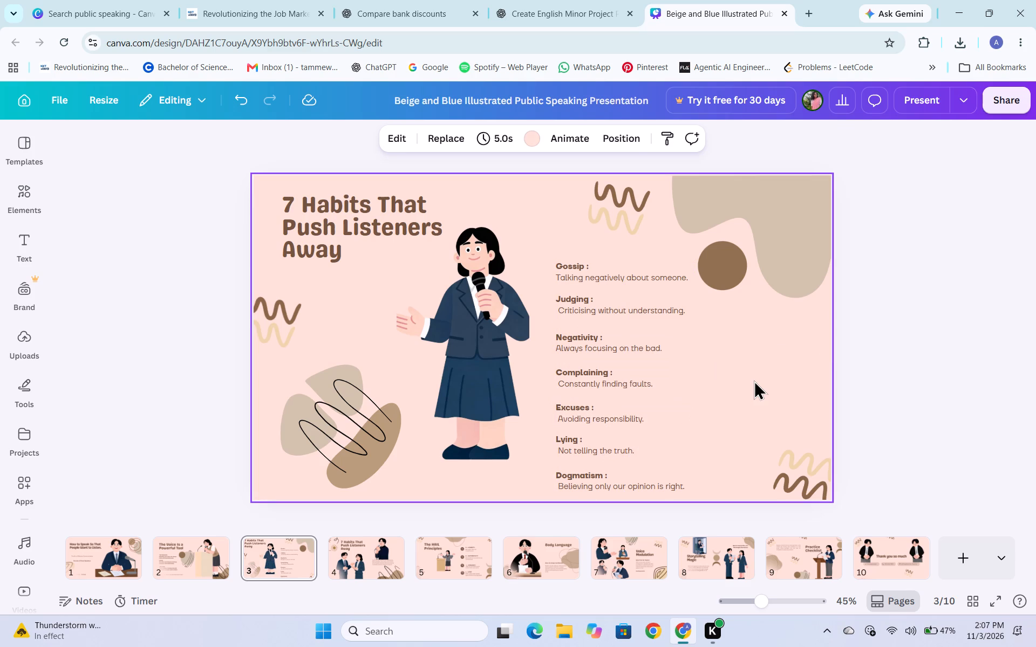
Compare the slide order and content of the Canva presentation with the HAIL Principles slide in the ChatGPT deck and the other conversation.
{"action": "left_click", "coordinate": [352, 556]}
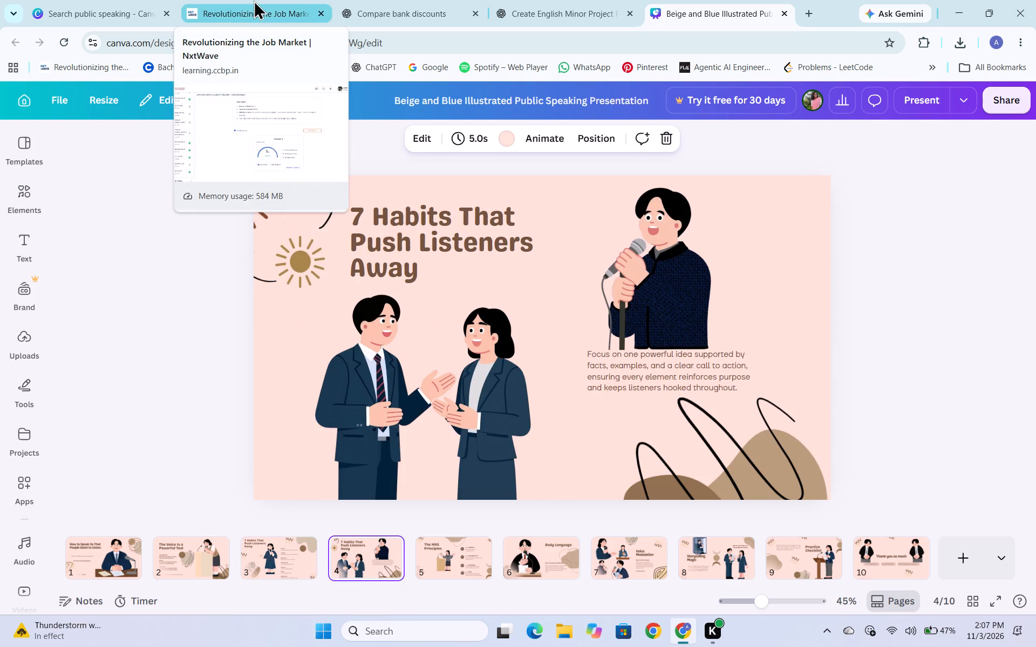
{"action": "left_click", "coordinate": [254, 0]}
{"action": "left_click", "coordinate": [379, 1]}
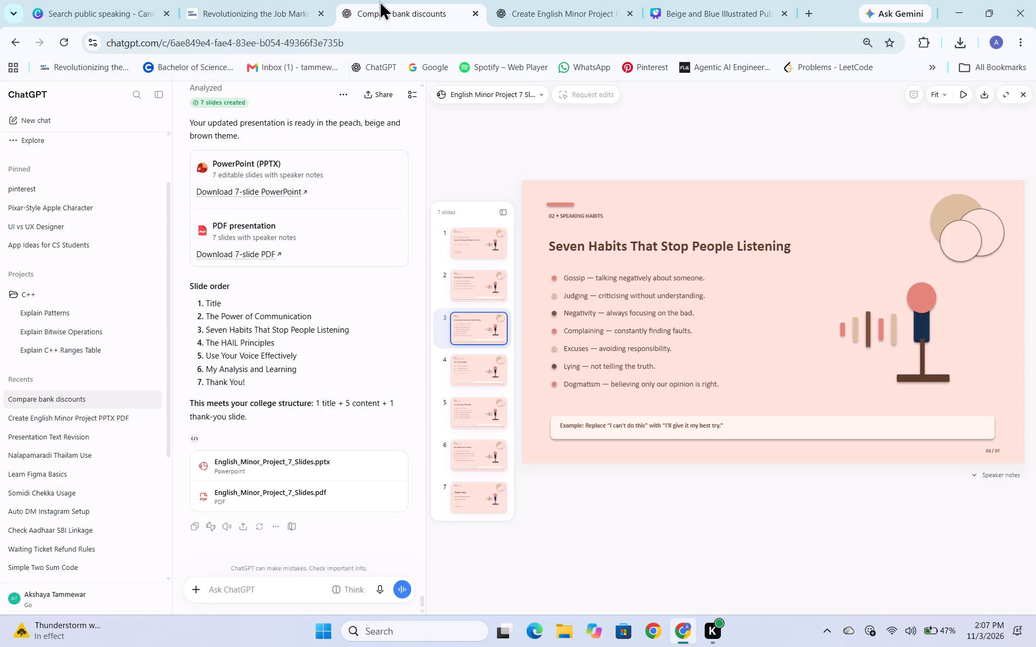
{"action": "left_click_drag", "start_coordinate": [486, 349], "coordinate": [470, 378]}
{"action": "left_click", "coordinate": [470, 378]}
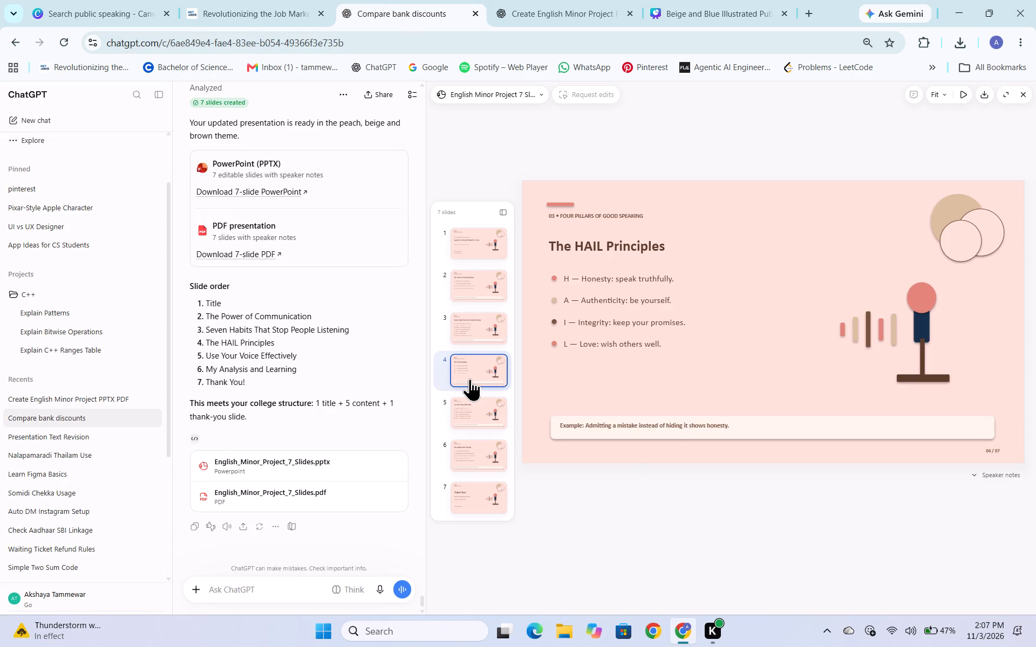
{"action": "left_click", "coordinate": [563, 0]}
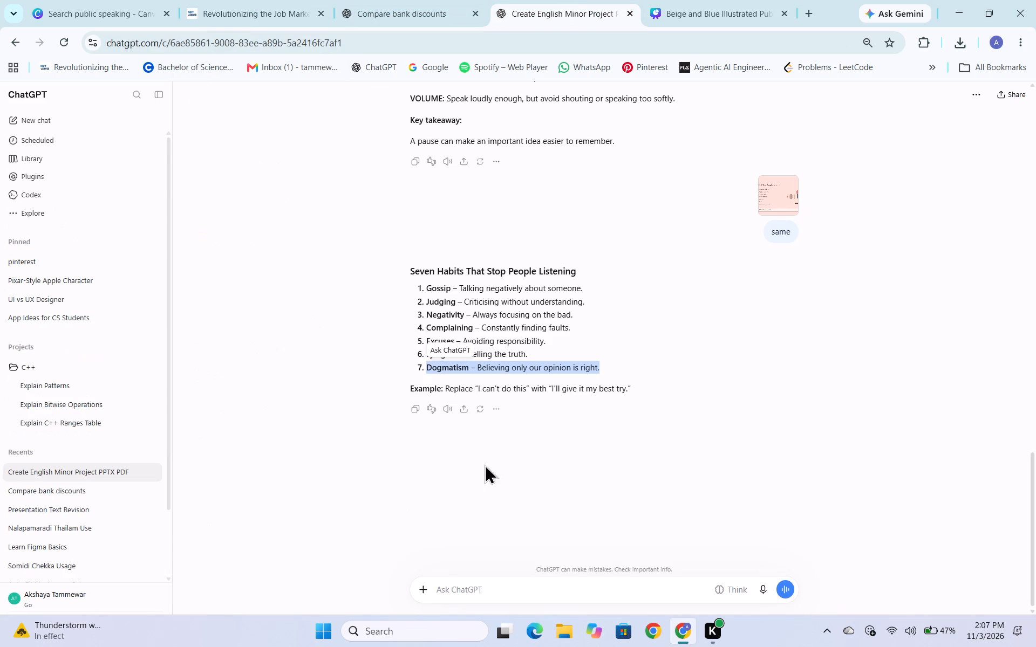
{"action": "left_click", "coordinate": [729, 0]}
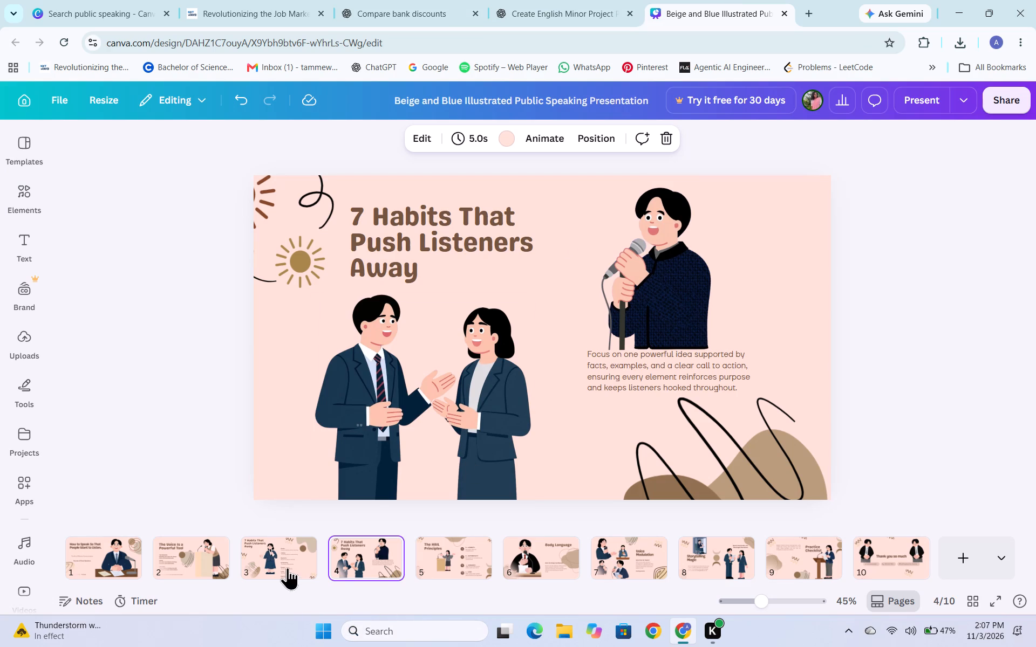
{"action": "left_click", "coordinate": [281, 567]}
{"action": "left_click", "coordinate": [200, 561]}
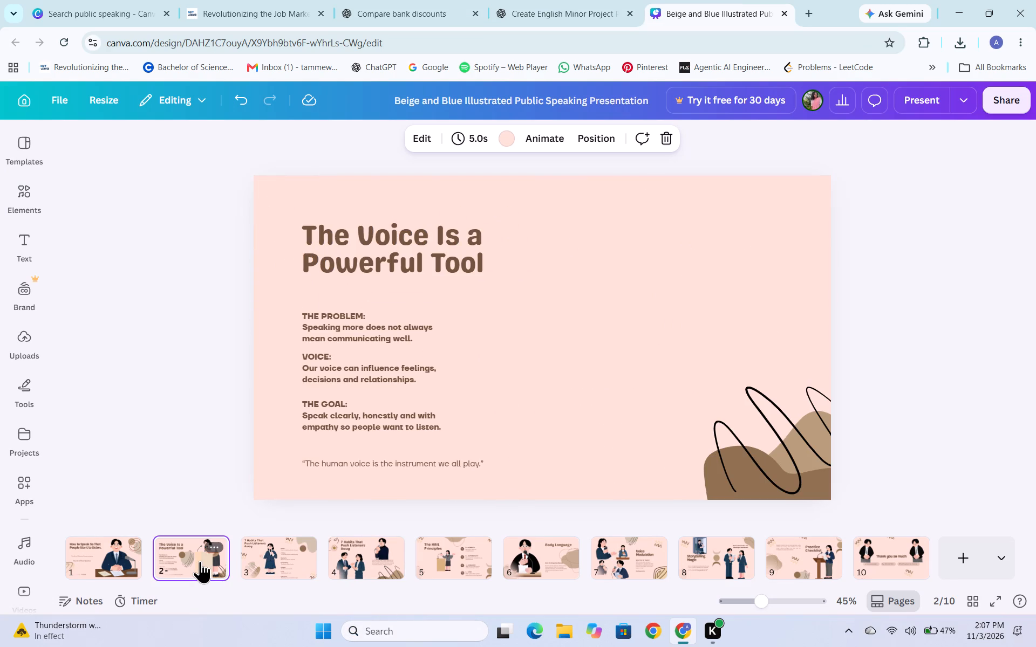
{"action": "left_click", "coordinate": [275, 574]}
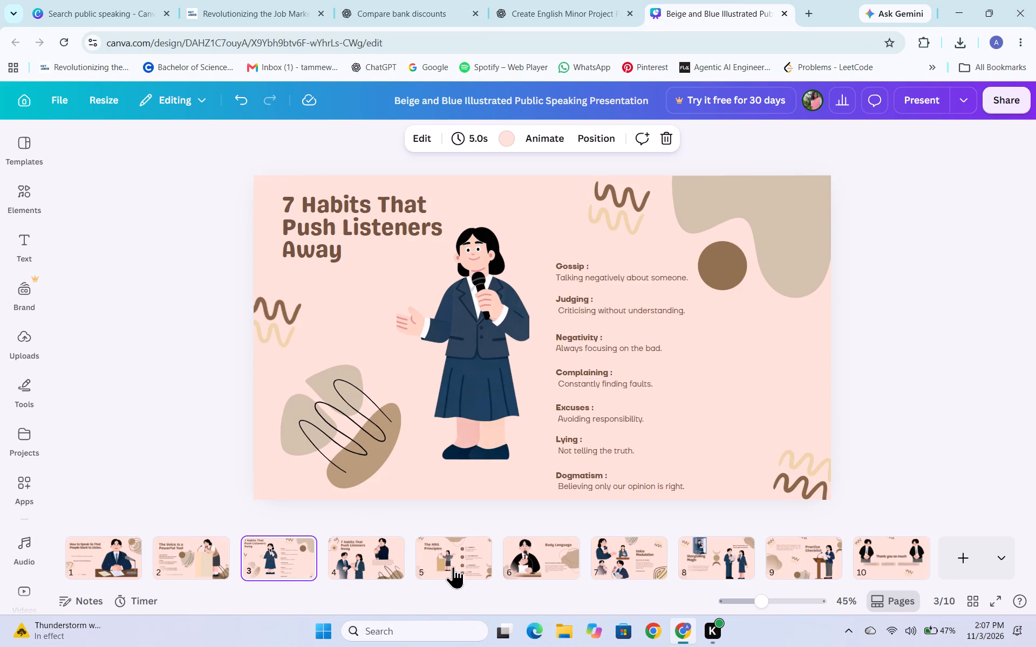
Move The HAIL Principles slide to position 4, ahead of the leftover 7 Habits slide, and open slide 5.
{"action": "left_click_drag", "start_coordinate": [461, 566], "coordinate": [362, 566]}
{"action": "left_click", "coordinate": [296, 552]}
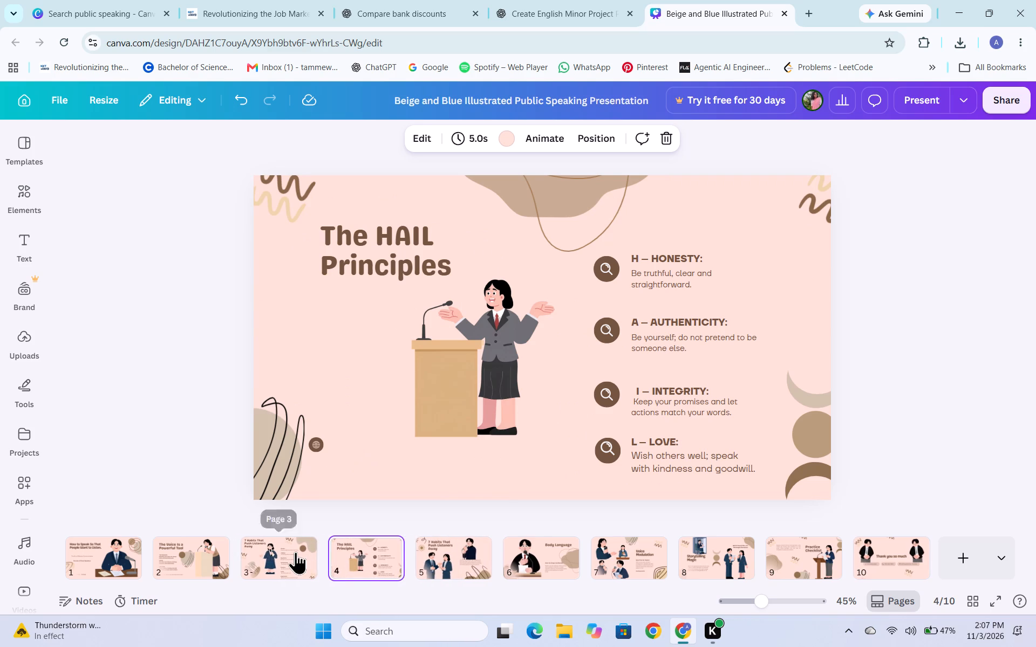
{"action": "left_click", "coordinate": [346, 558]}
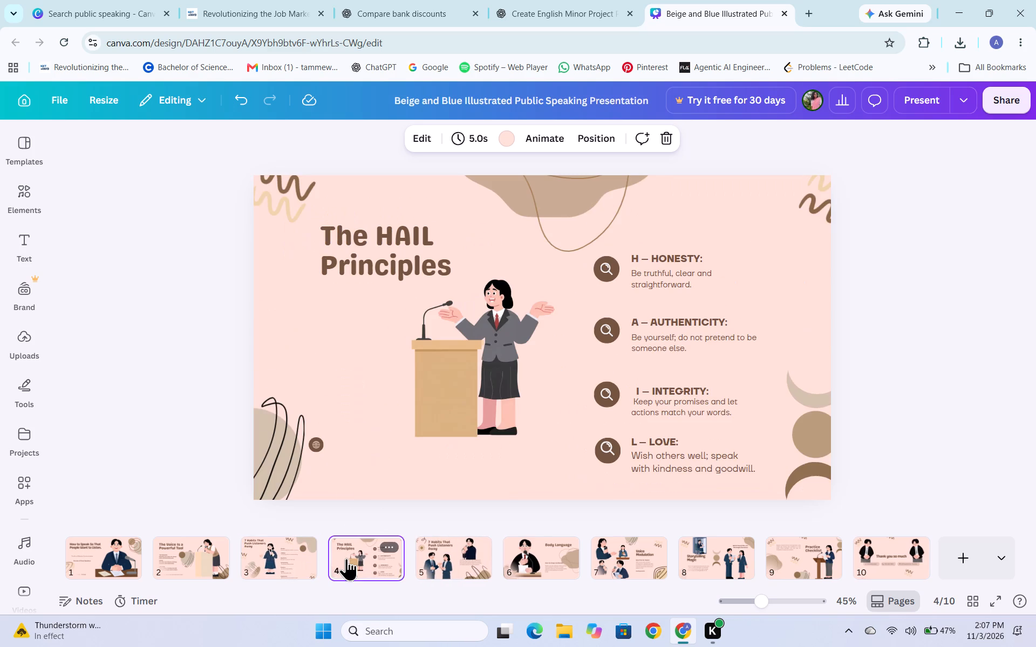
{"action": "left_click", "coordinate": [456, 557]}
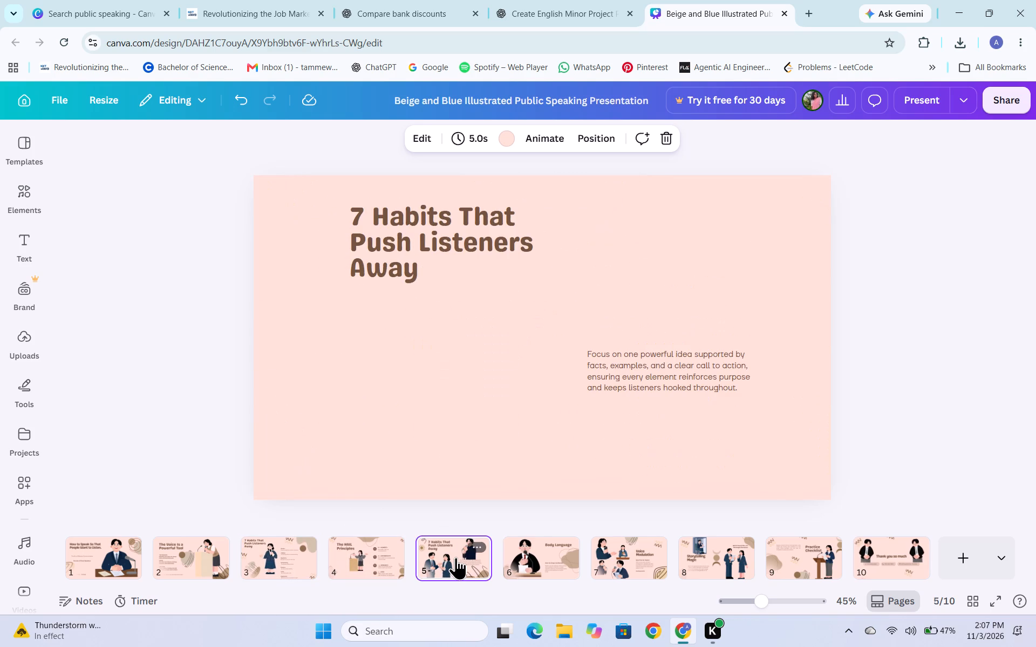
Capture and copy a screenshot of the "Use Your Voice Effectively" slide from the generated deck in the Compare bank discounts conversation.
{"action": "left_click", "coordinate": [410, 0]}
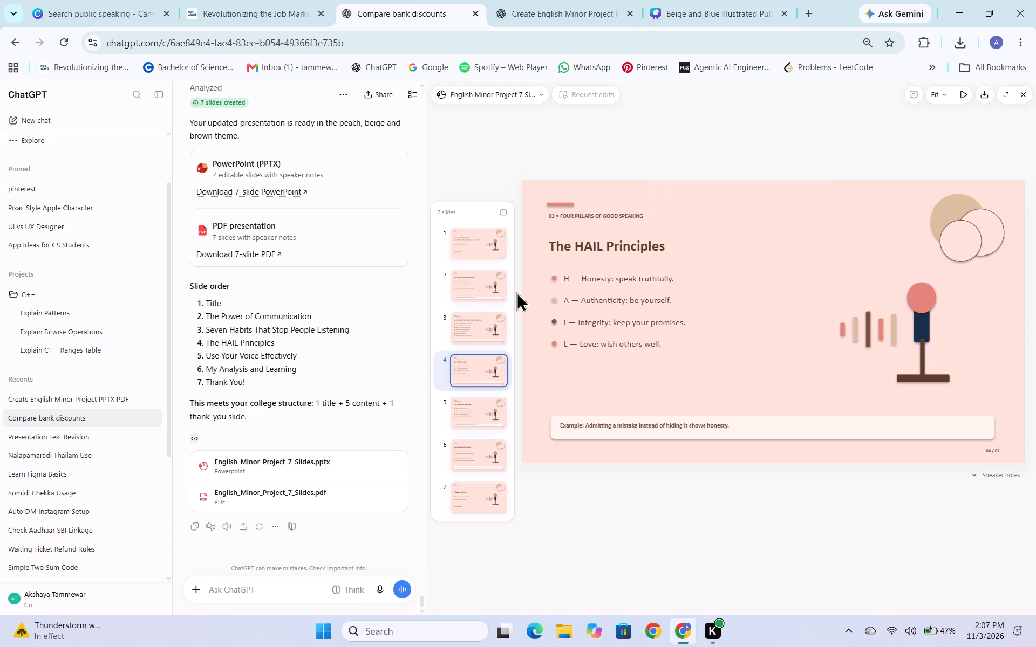
{"action": "left_click", "coordinate": [489, 424]}
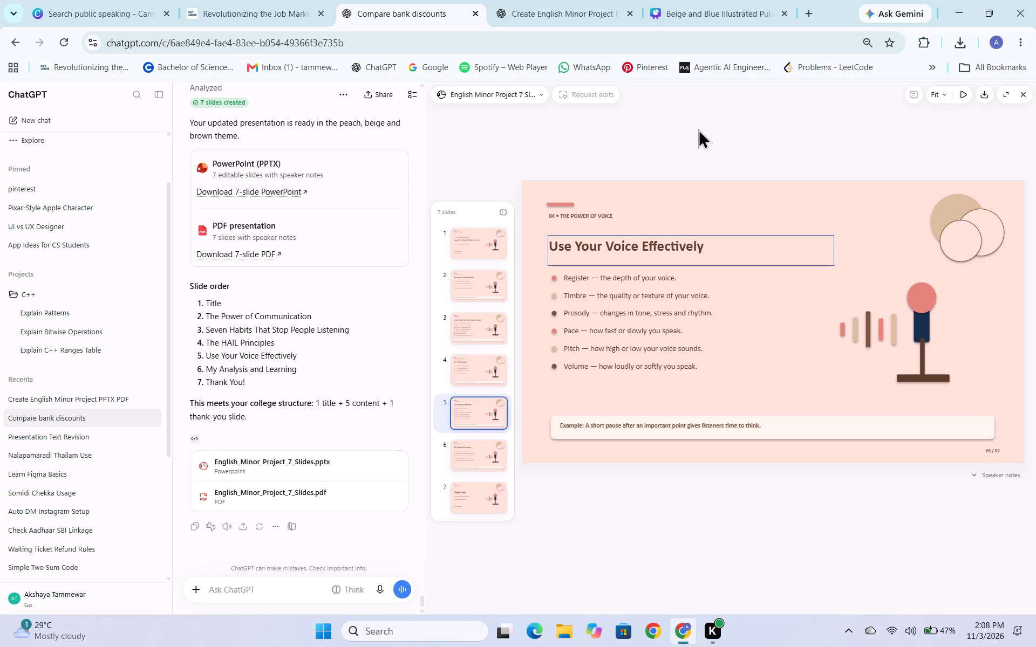
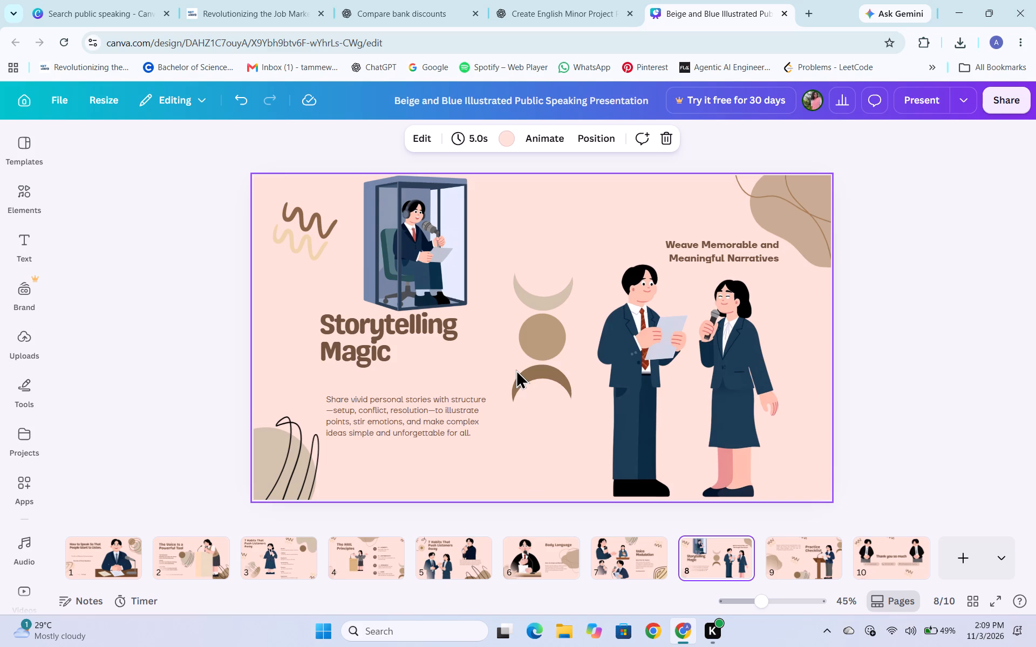
{"action": "left_click_drag", "start_coordinate": [521, 366], "coordinate": [582, 273]}
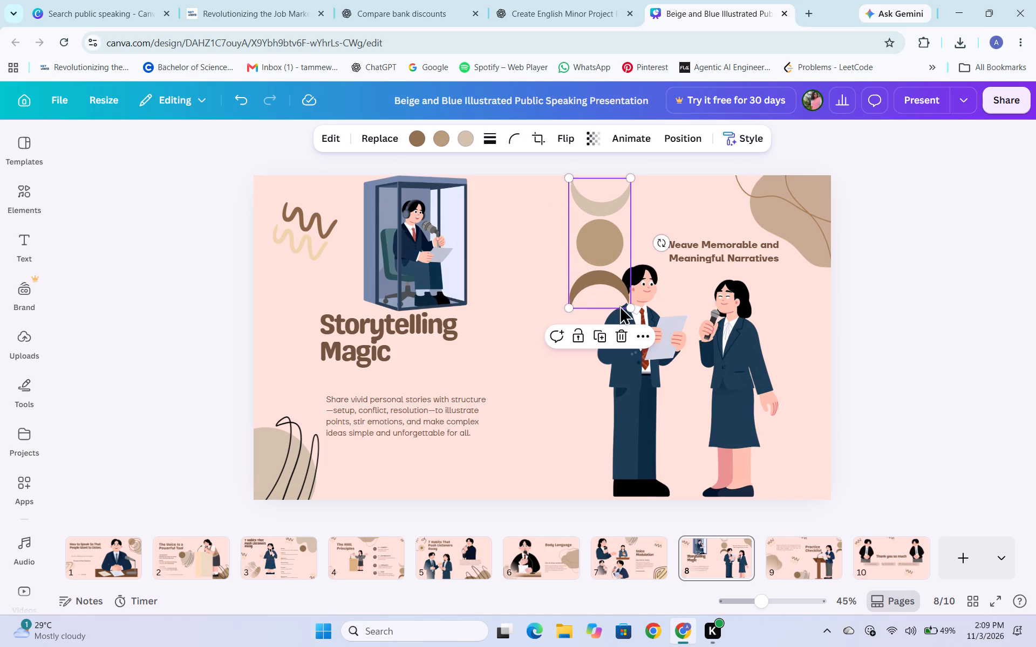
{"action": "left_click_drag", "start_coordinate": [630, 304], "coordinate": [644, 280]}
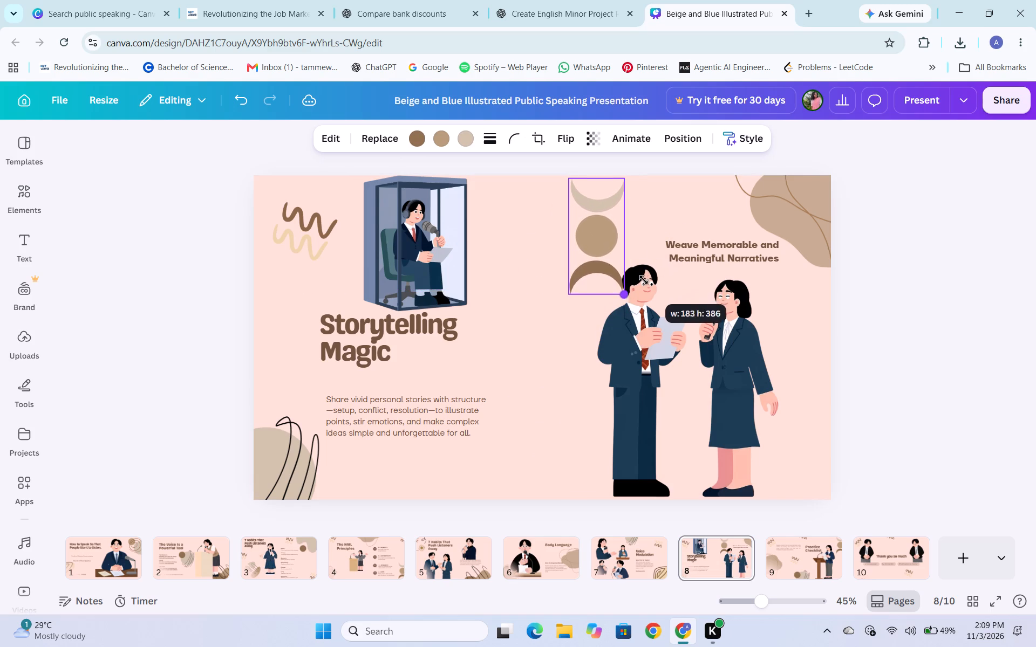
{"action": "left_click_drag", "start_coordinate": [644, 280], "coordinate": [645, 259]}
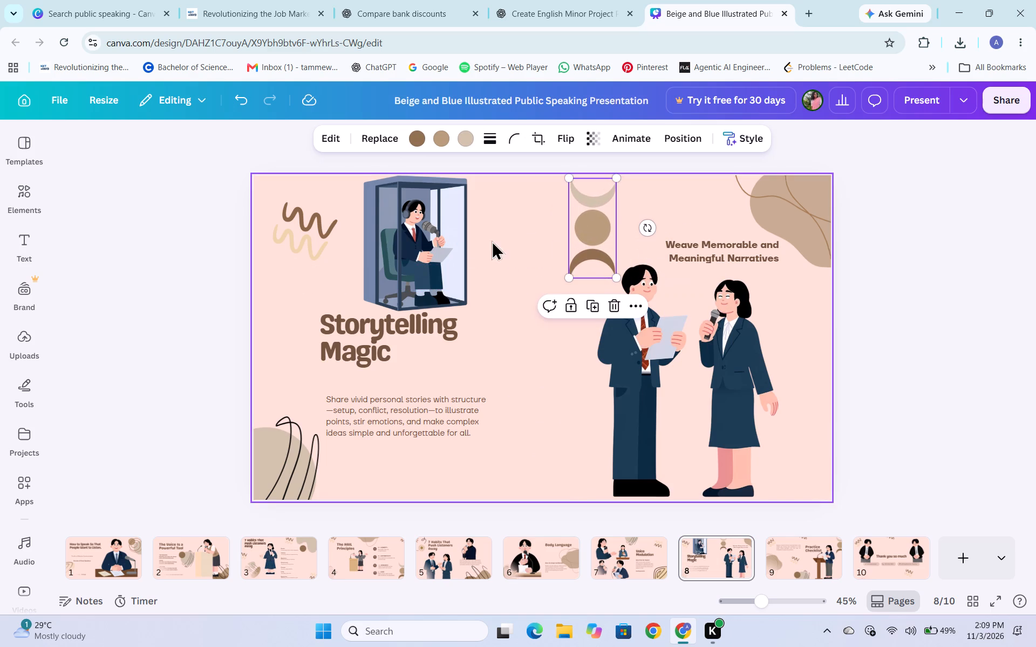
Enlarge and reposition the recording-booth picture above the Storytelling Magic title, adjusting its crop to show the speaker's head and microphone.
{"action": "left_click_drag", "start_coordinate": [423, 237], "coordinate": [460, 231]}
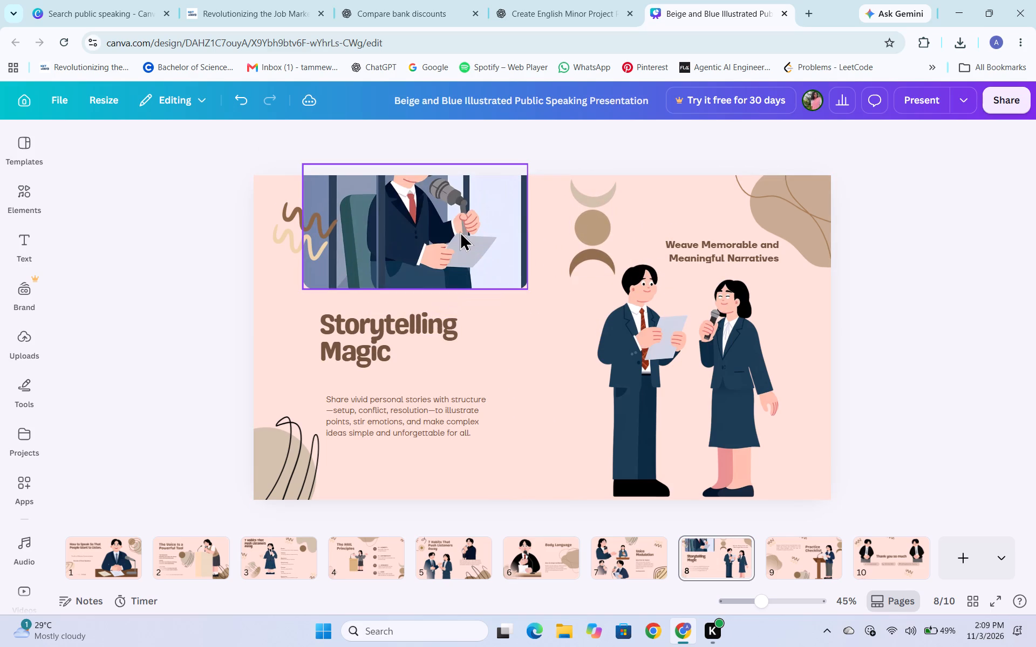
{"action": "left_click_drag", "start_coordinate": [460, 231], "coordinate": [465, 249]}
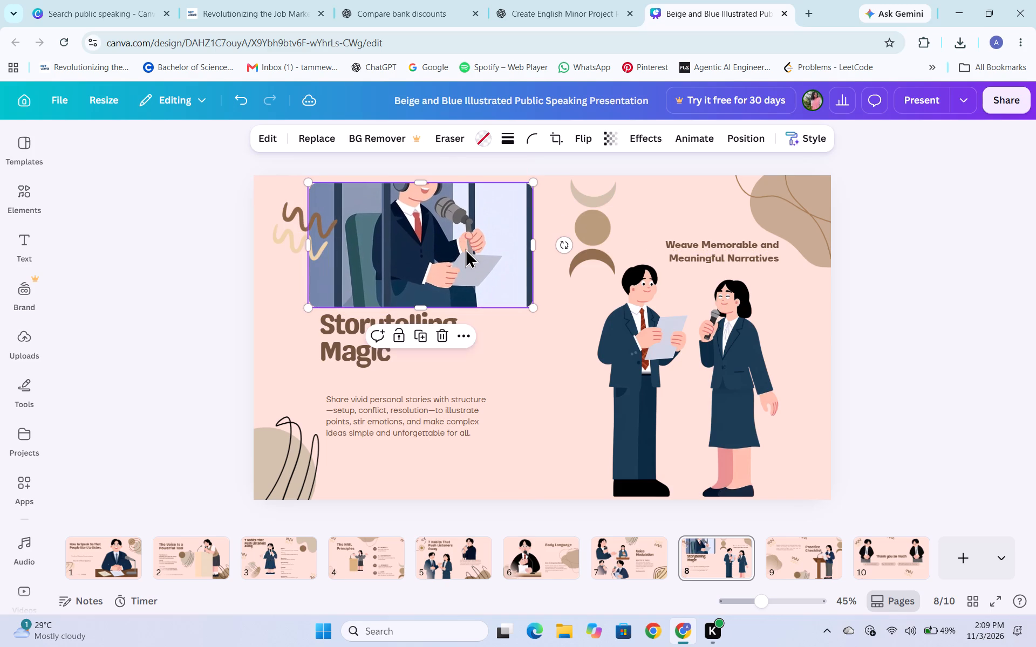
{"action": "left_click_drag", "start_coordinate": [465, 249], "coordinate": [465, 299]}
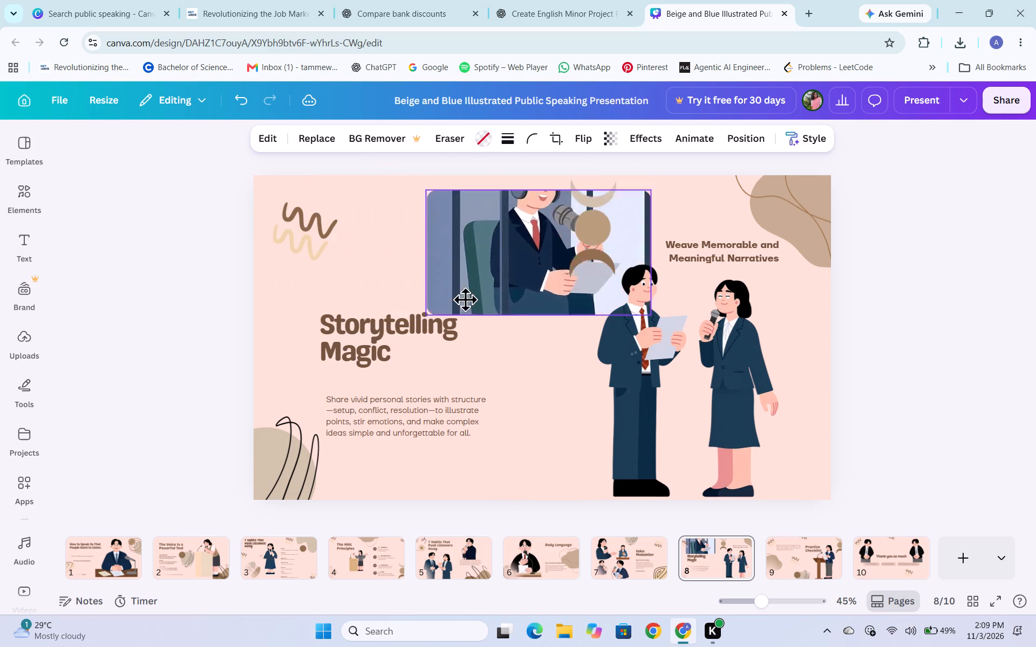
{"action": "left_click_drag", "start_coordinate": [465, 299], "coordinate": [487, 243]}
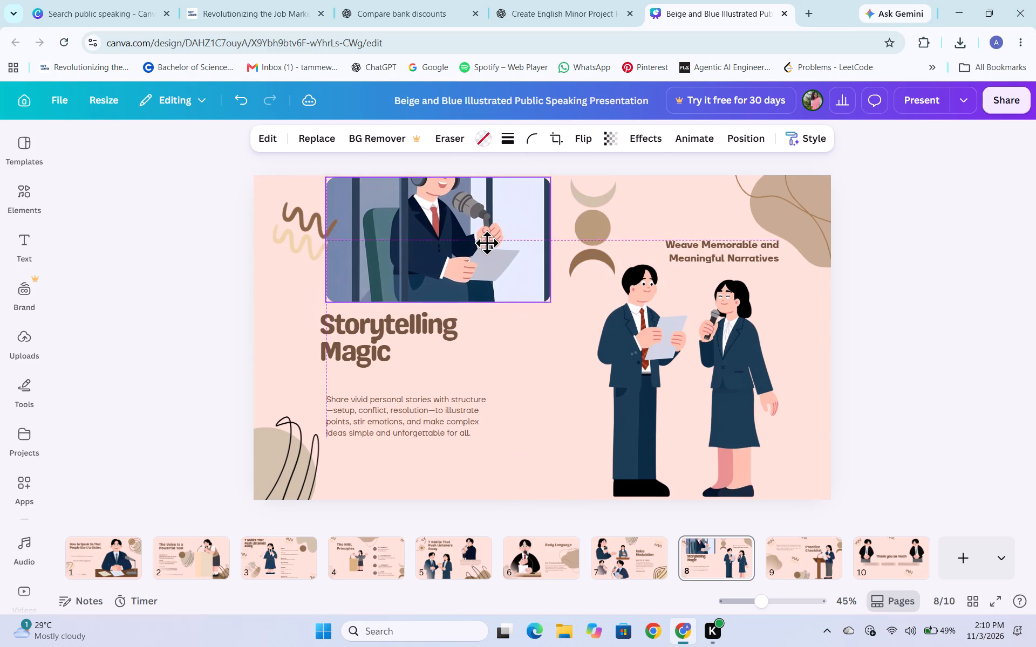
{"action": "left_click_drag", "start_coordinate": [487, 243], "coordinate": [487, 244]}
{"action": "triple_click", "coordinate": [487, 244]}
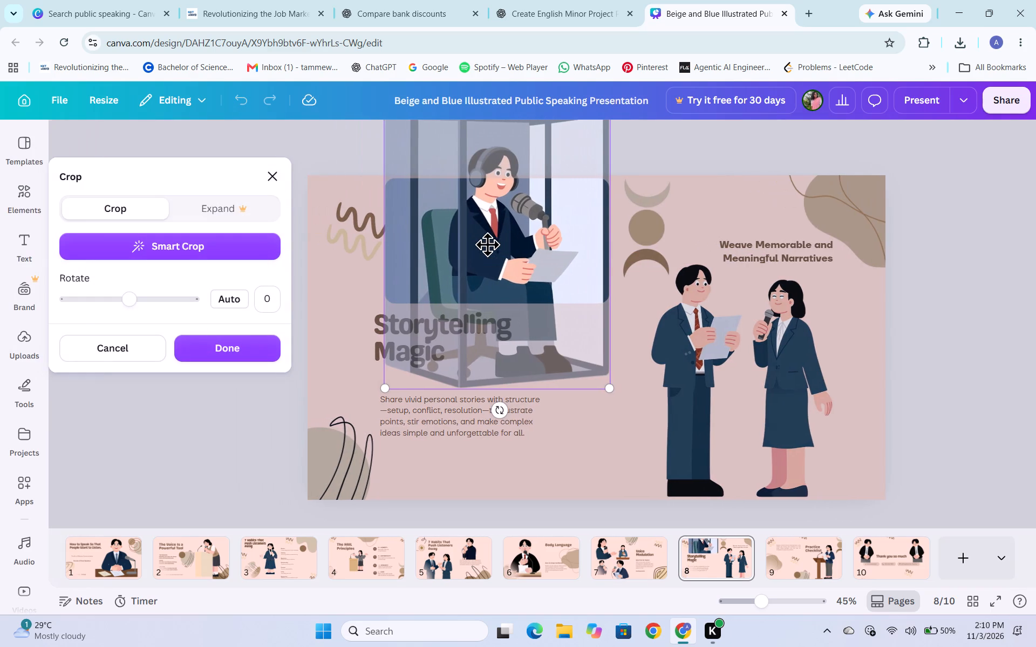
{"action": "left_click_drag", "start_coordinate": [487, 244], "coordinate": [488, 286]}
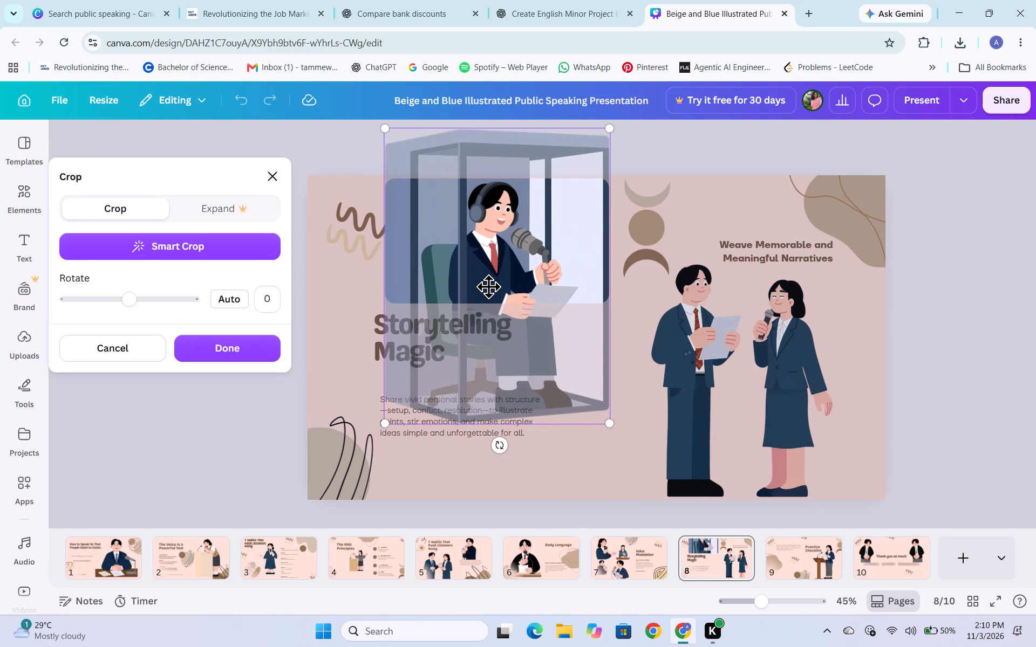
{"action": "left_click", "coordinate": [632, 405]}
{"action": "left_click", "coordinate": [551, 356]}
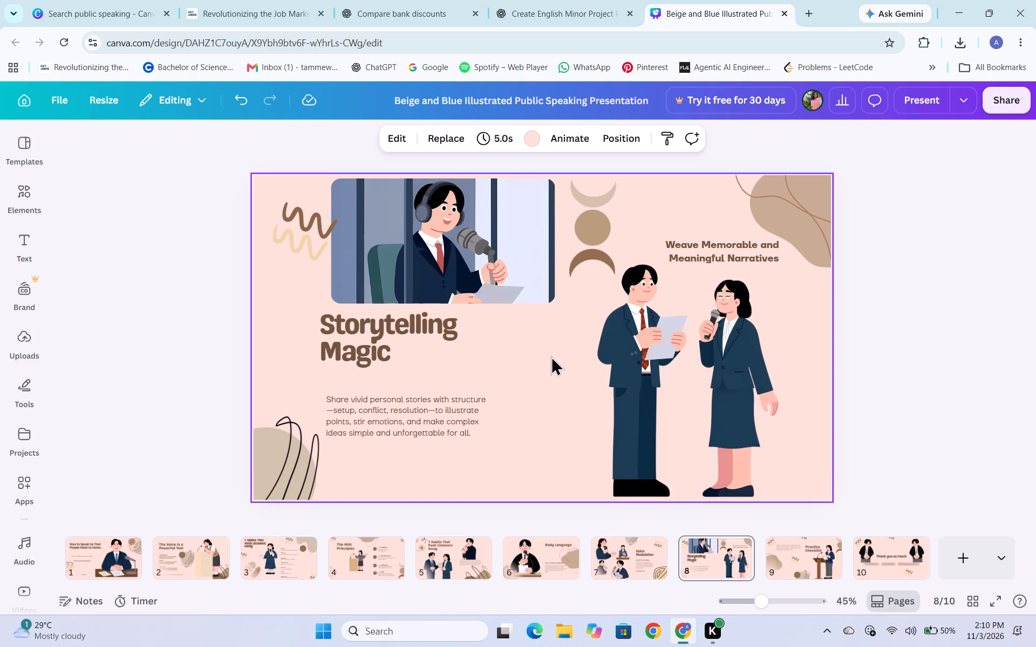
Move the "Thank you so much" slide from the end of the deck to position 7 and open it.
{"action": "left_click", "coordinate": [808, 556]}
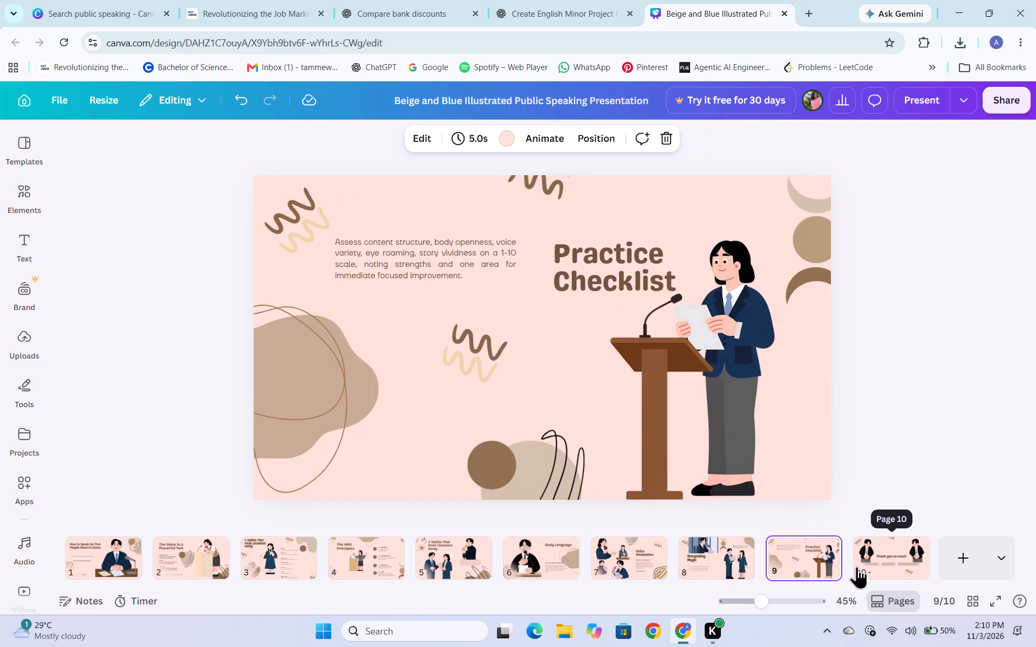
{"action": "left_click", "coordinate": [857, 566]}
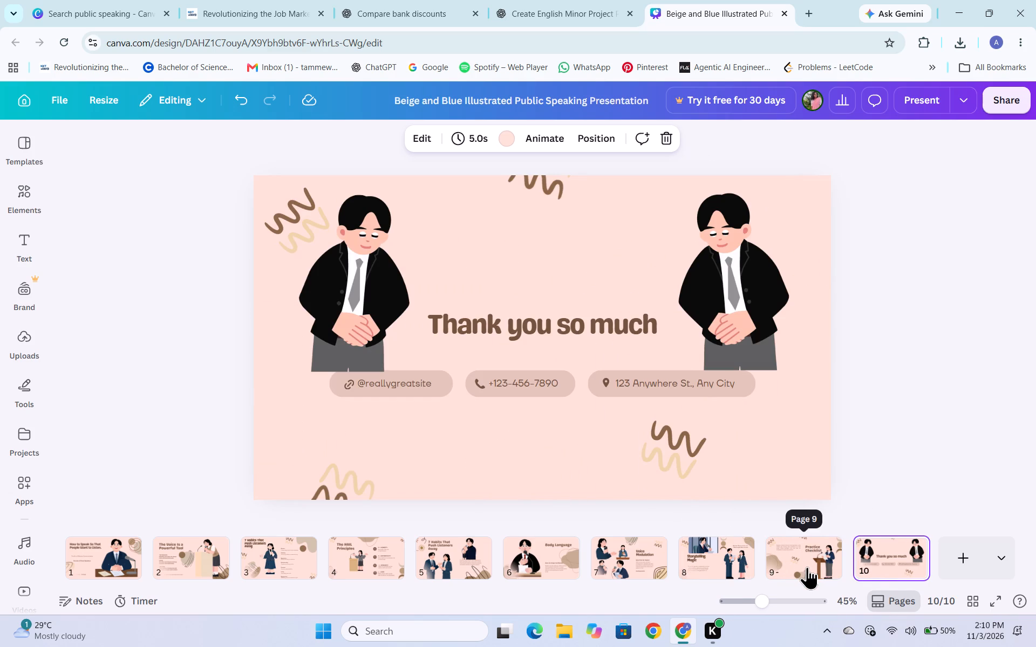
{"action": "left_click_drag", "start_coordinate": [881, 564], "coordinate": [618, 565]}
{"action": "left_click", "coordinate": [714, 566]}
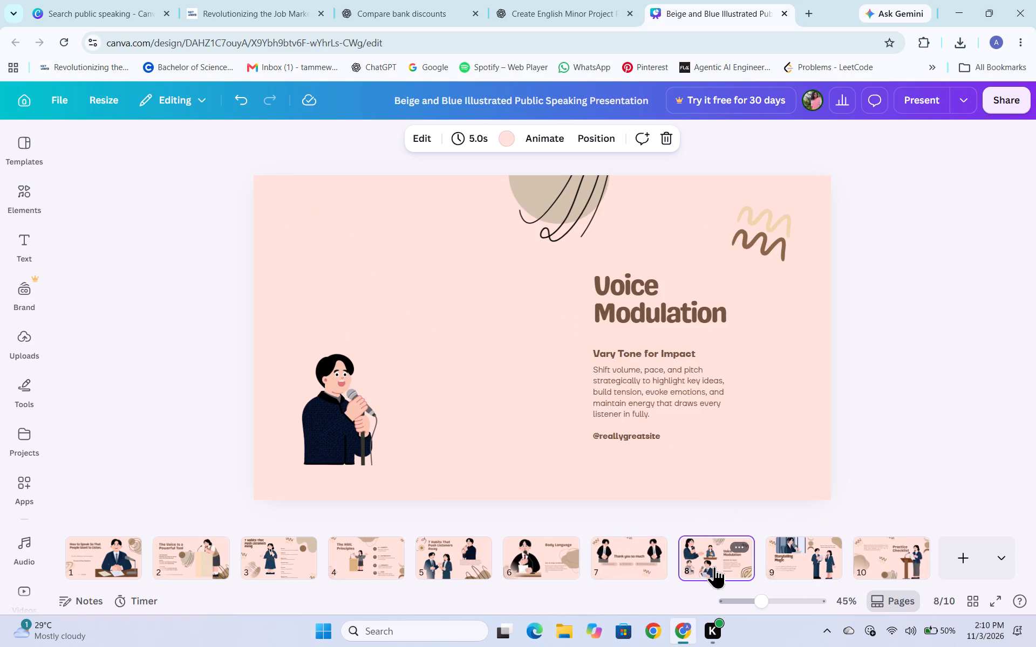
{"action": "left_click", "coordinate": [624, 557]}
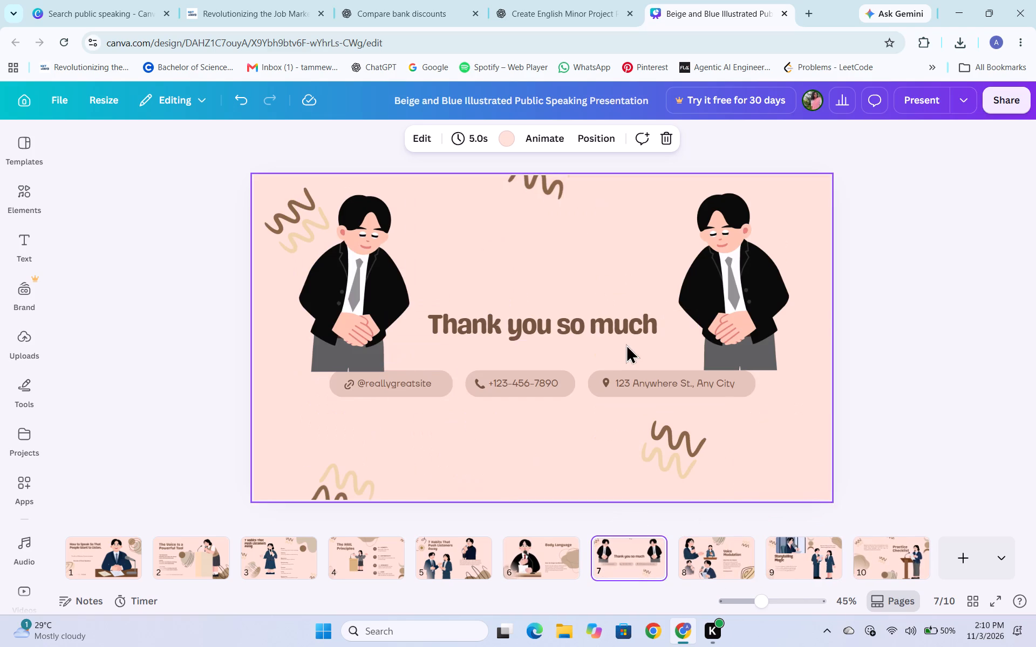
{"action": "left_click", "coordinate": [861, 298]}
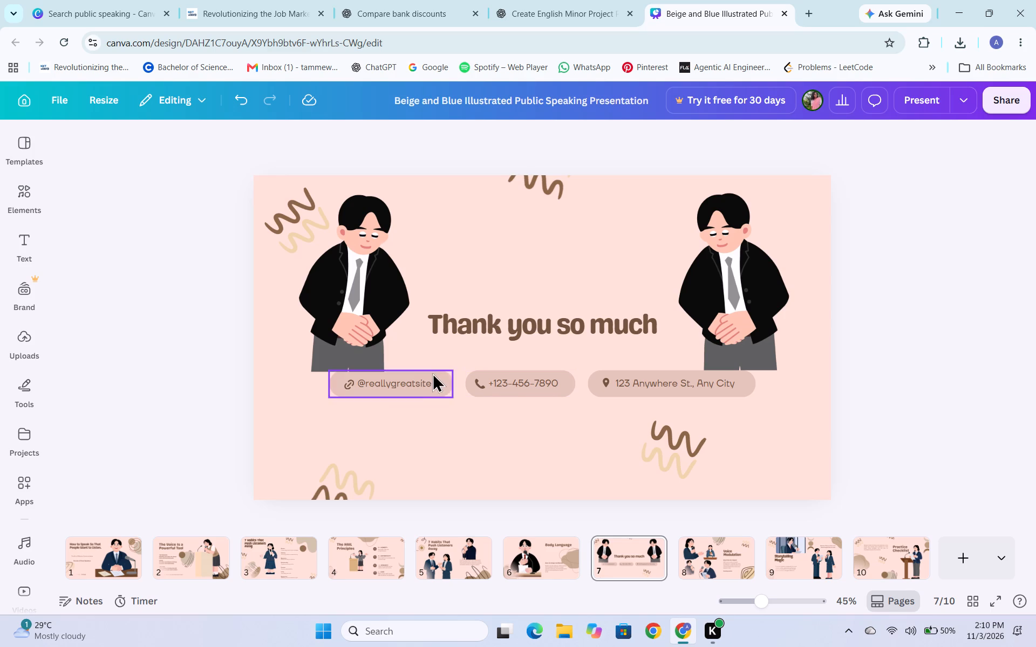
{"action": "left_click", "coordinate": [413, 383]}
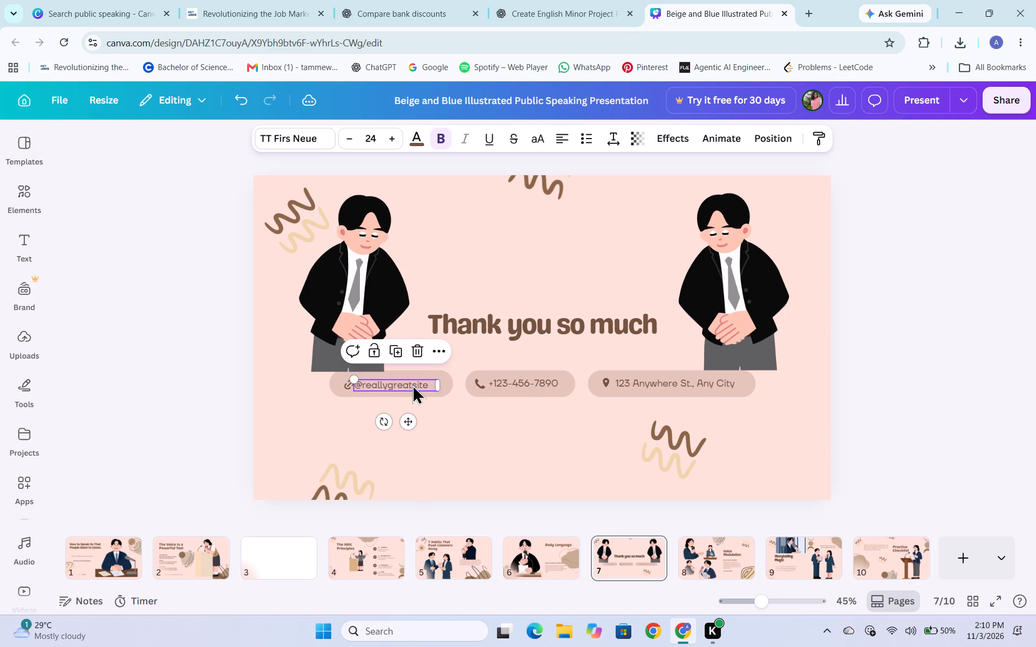
{"action": "left_click", "coordinate": [433, 393]}
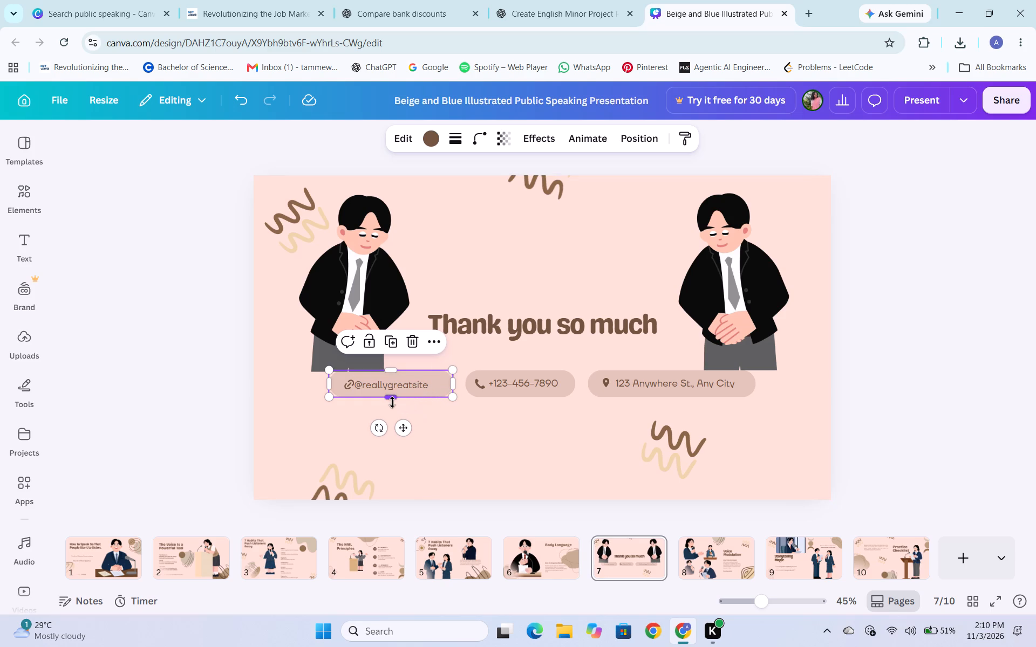
{"action": "left_click", "coordinate": [454, 354]}
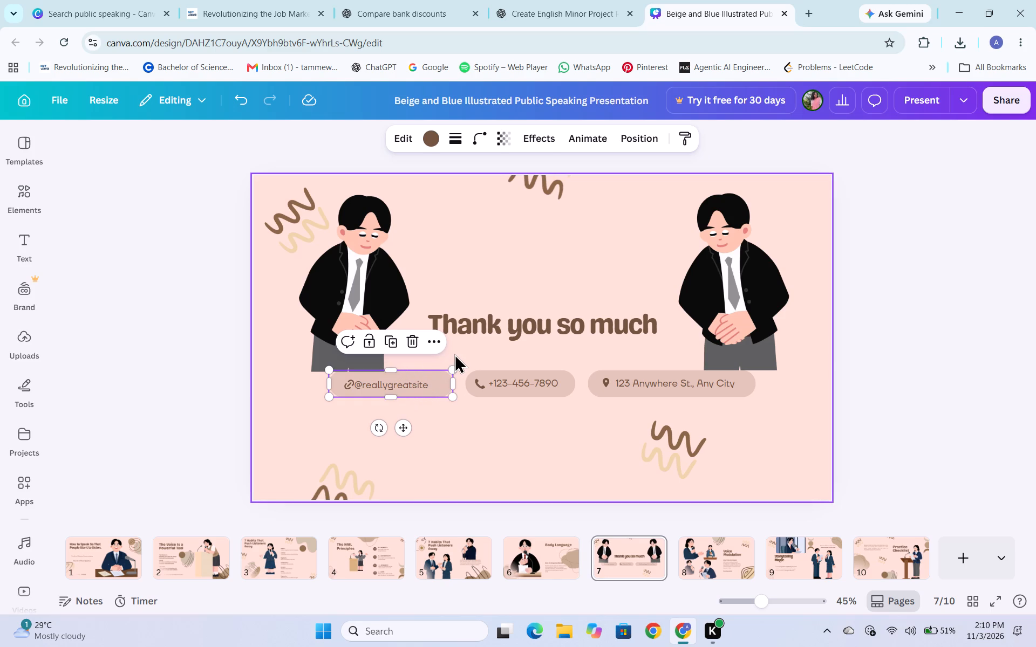
{"action": "left_click", "coordinate": [422, 375]}
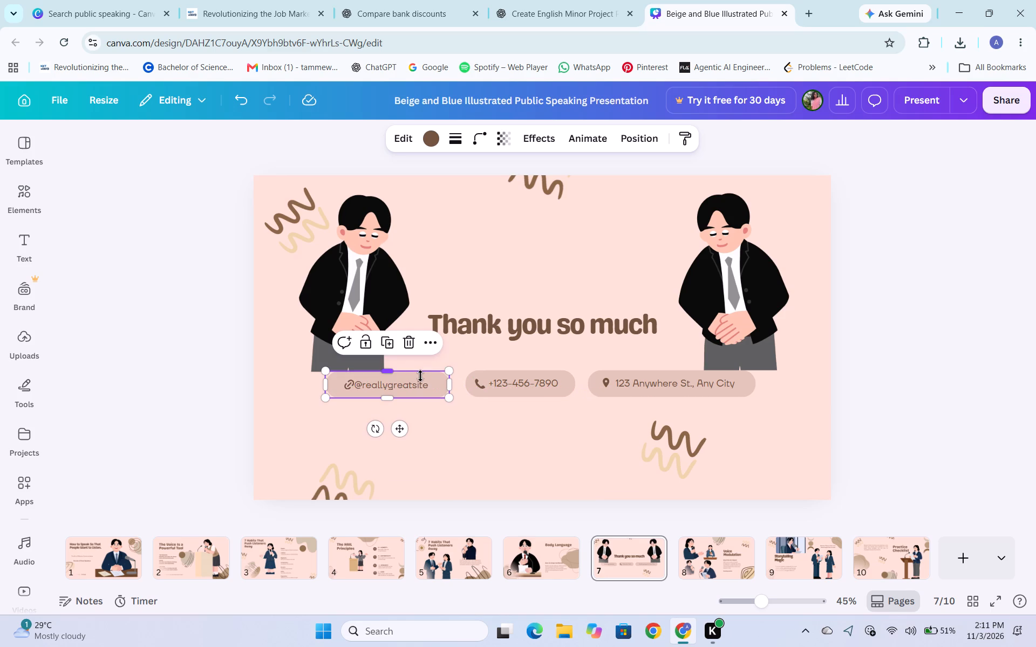
{"action": "left_click", "coordinate": [455, 354]}
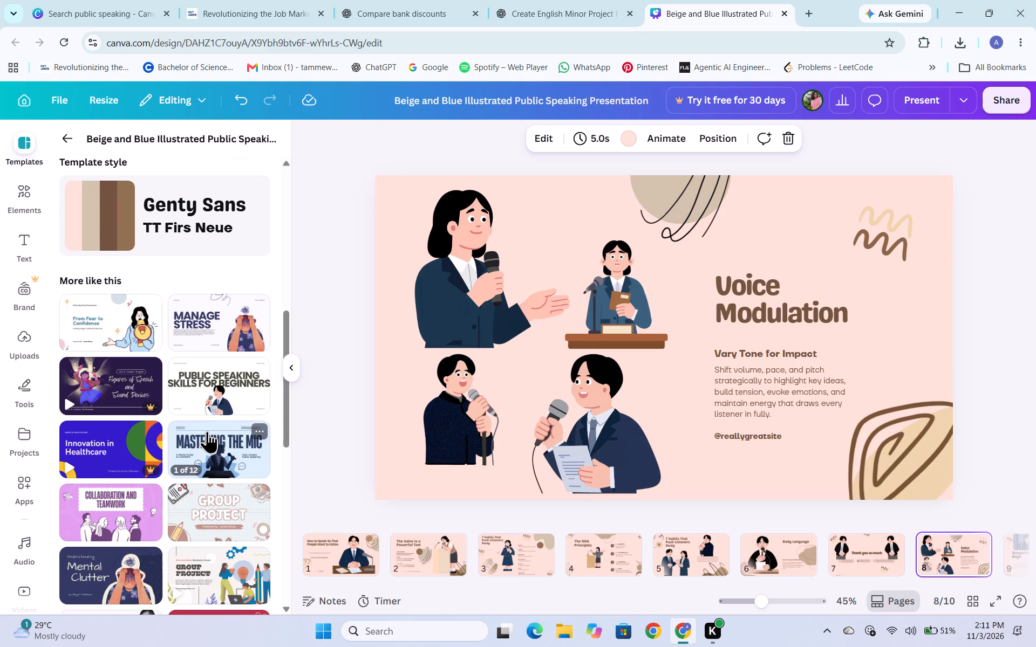
{"action": "scroll", "coordinate": [207, 431], "scroll_direction": "down", "scroll_amount": 6}
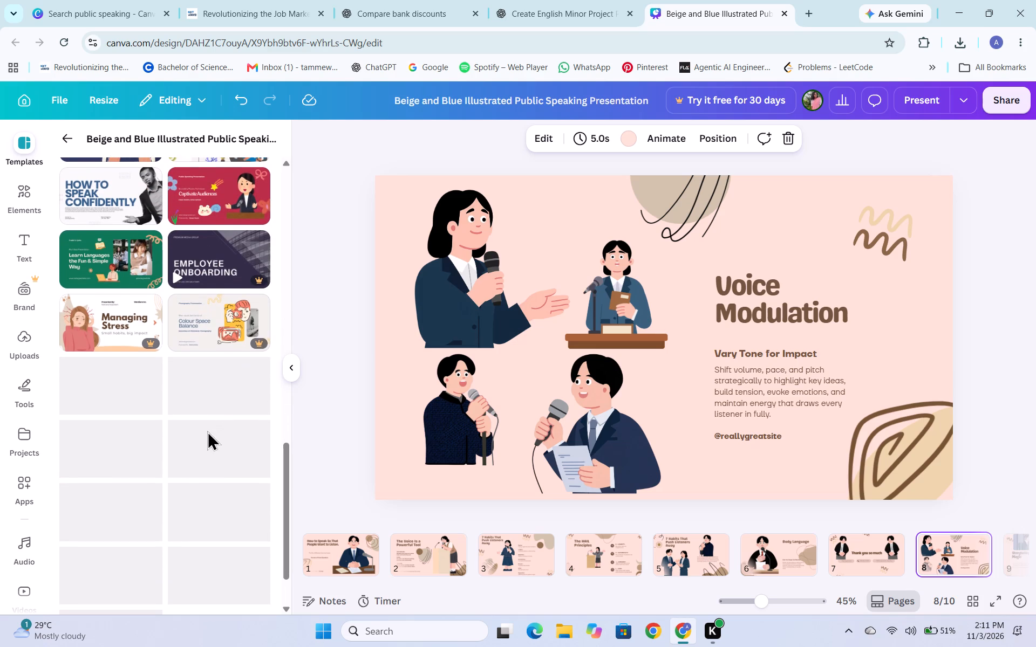
{"action": "scroll", "coordinate": [173, 345], "scroll_direction": "down", "scroll_amount": 1}
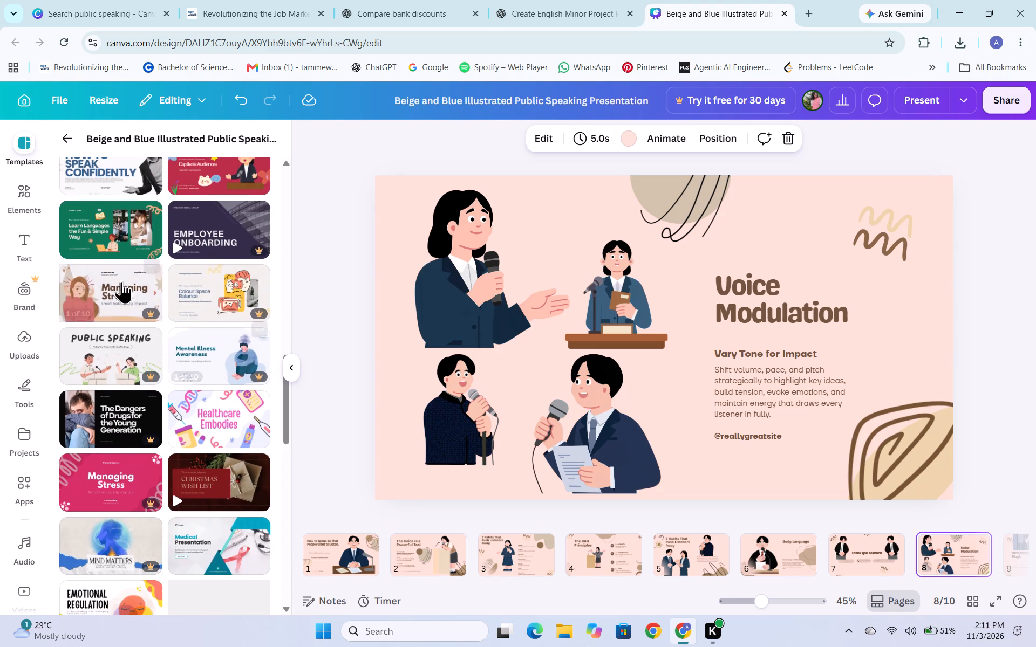
{"action": "scroll", "coordinate": [126, 298], "scroll_direction": "down", "scroll_amount": 4}
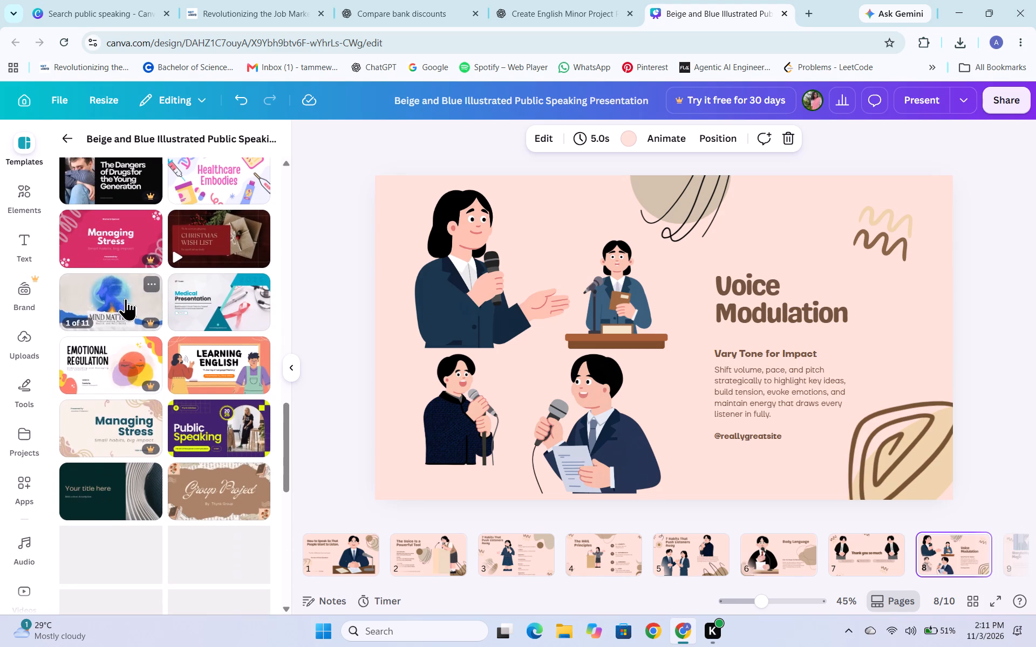
{"action": "scroll", "coordinate": [126, 298], "scroll_direction": "down", "scroll_amount": 2}
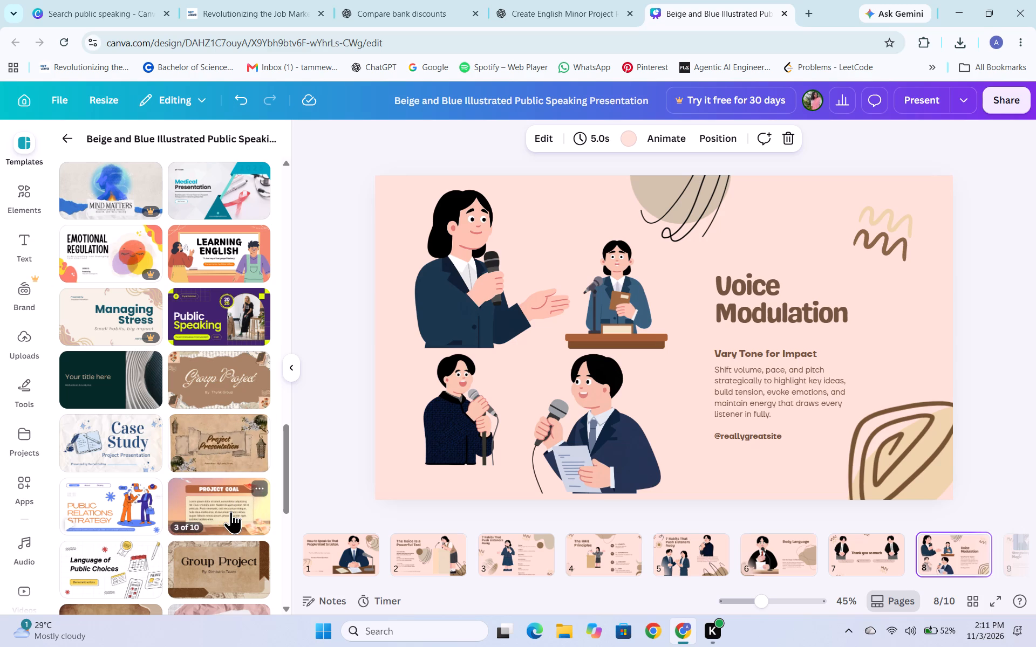
{"action": "scroll", "coordinate": [231, 511], "scroll_direction": "down", "scroll_amount": 4}
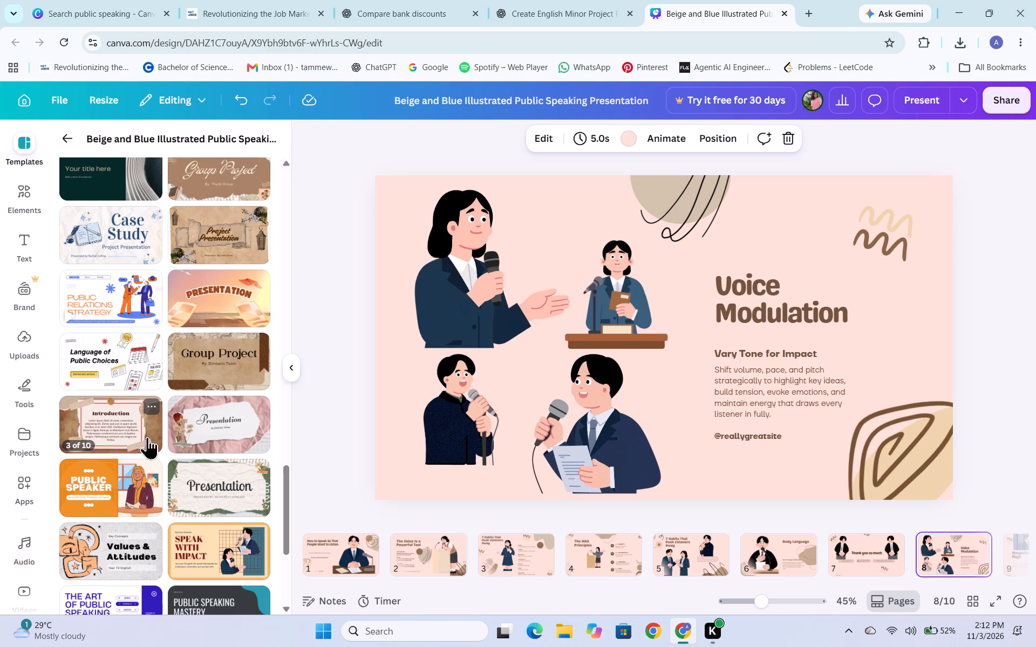
{"action": "scroll", "coordinate": [147, 437], "scroll_direction": "down", "scroll_amount": 1}
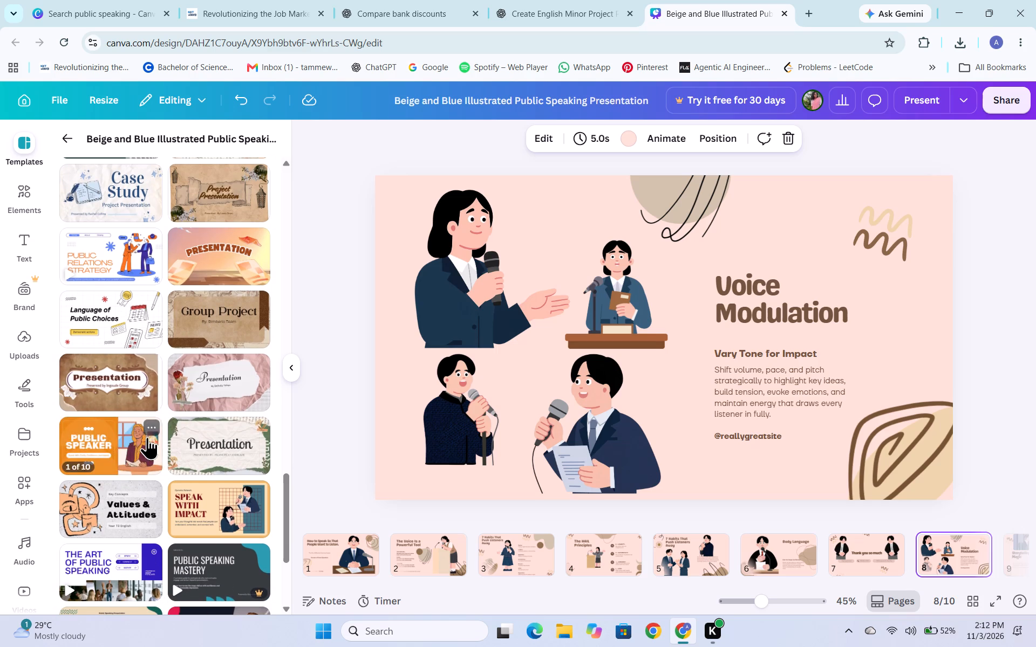
{"action": "scroll", "coordinate": [244, 458], "scroll_direction": "down", "scroll_amount": 1}
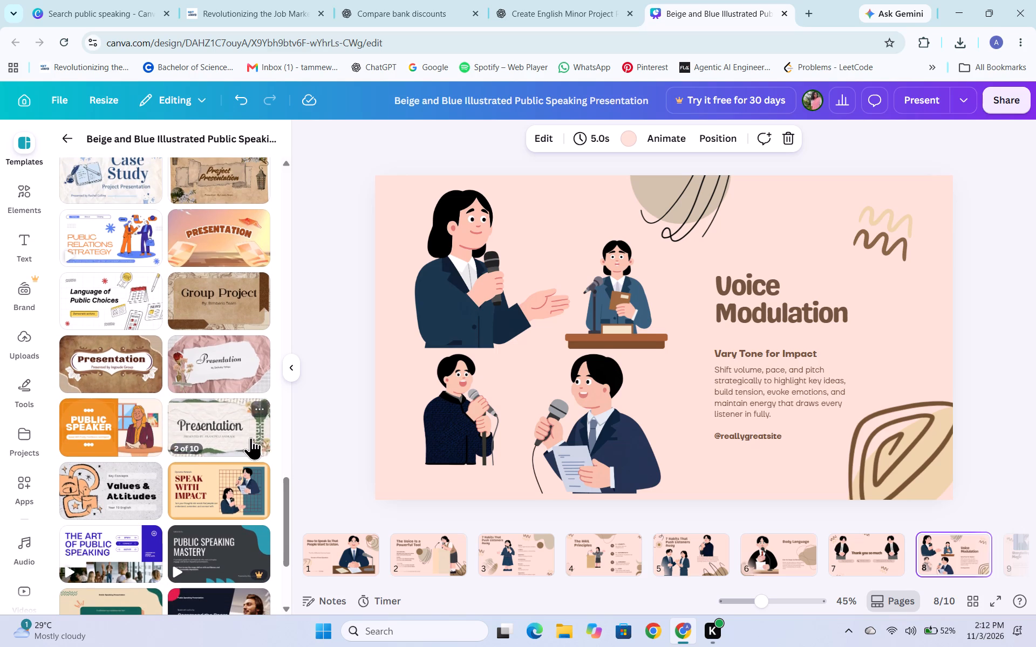
{"action": "left_click", "coordinate": [251, 437]}
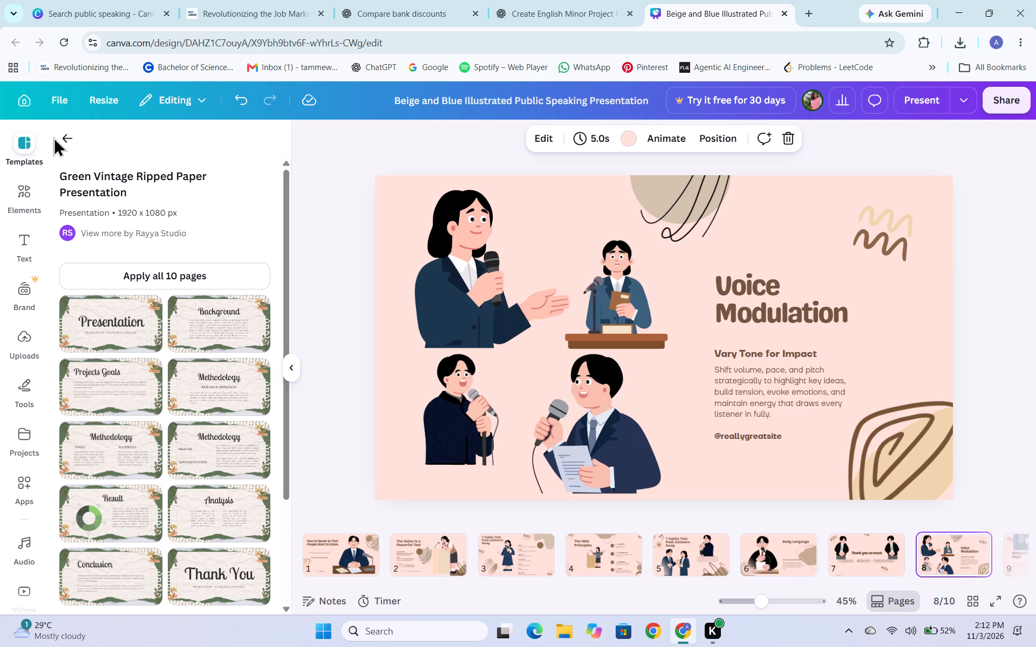
{"action": "left_click", "coordinate": [69, 138]}
Browse the general presentation templates and open the pages of Simple Presentation in Pink Lilac Pastel Blobs Basic Style.
{"action": "scroll", "coordinate": [176, 465], "scroll_direction": "down", "scroll_amount": 6}
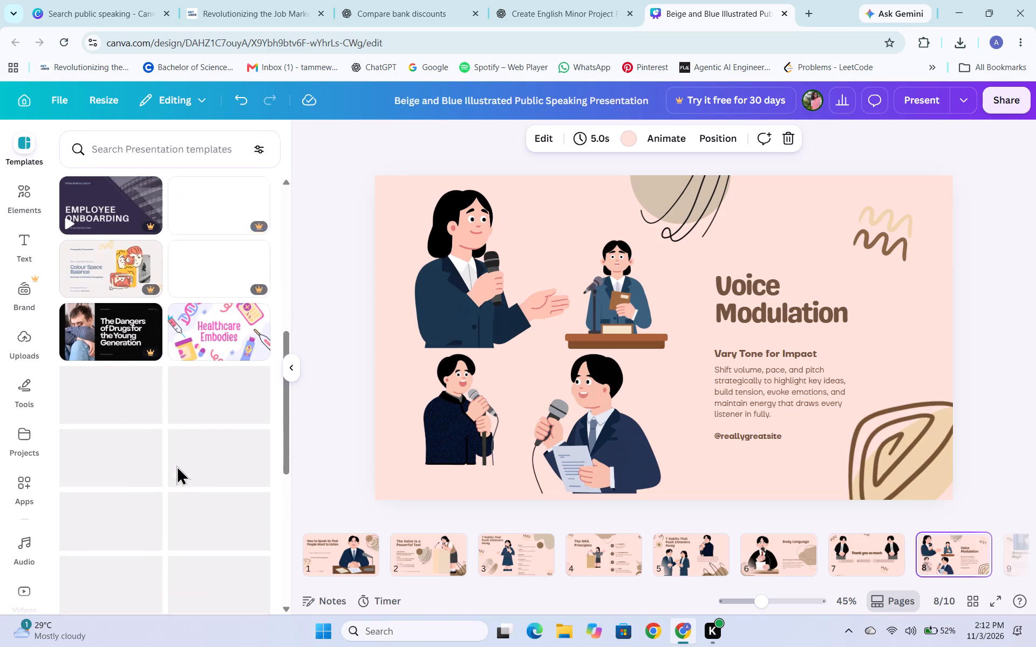
{"action": "scroll", "coordinate": [176, 465], "scroll_direction": "down", "scroll_amount": 1}
{"action": "scroll", "coordinate": [166, 395], "scroll_direction": "down", "scroll_amount": 6}
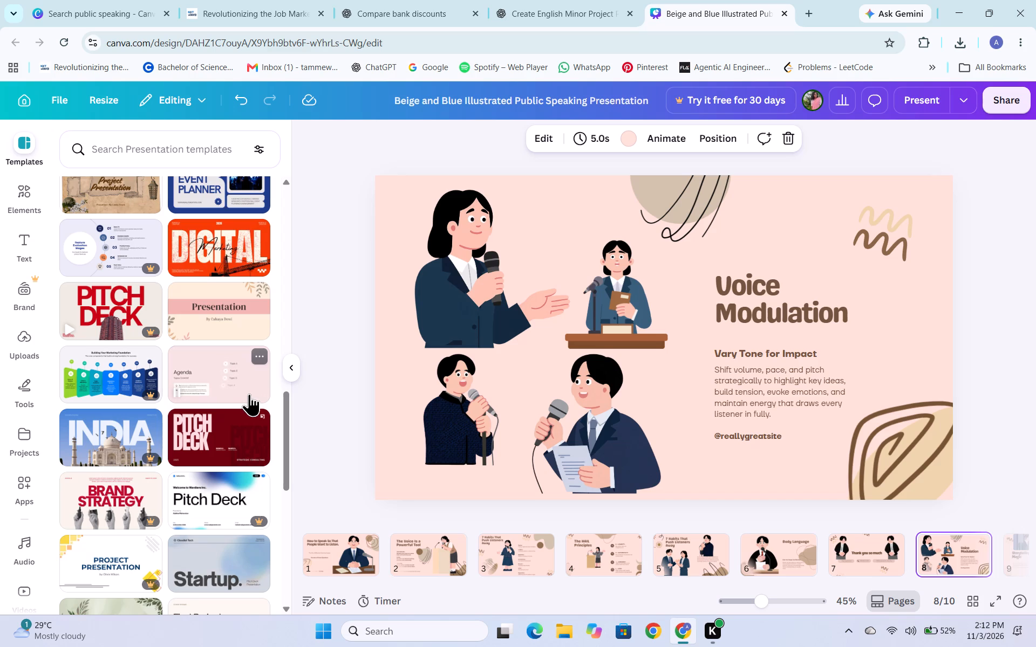
{"action": "left_click", "coordinate": [260, 353]}
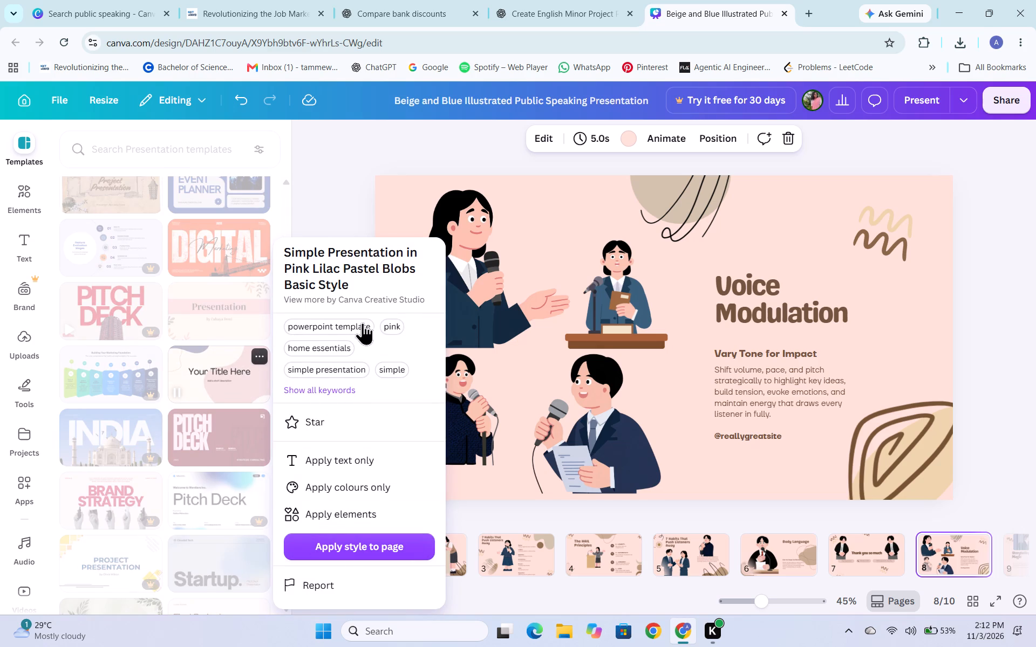
{"action": "scroll", "coordinate": [340, 469], "scroll_direction": "down", "scroll_amount": 2}
{"action": "left_click", "coordinate": [351, 165]}
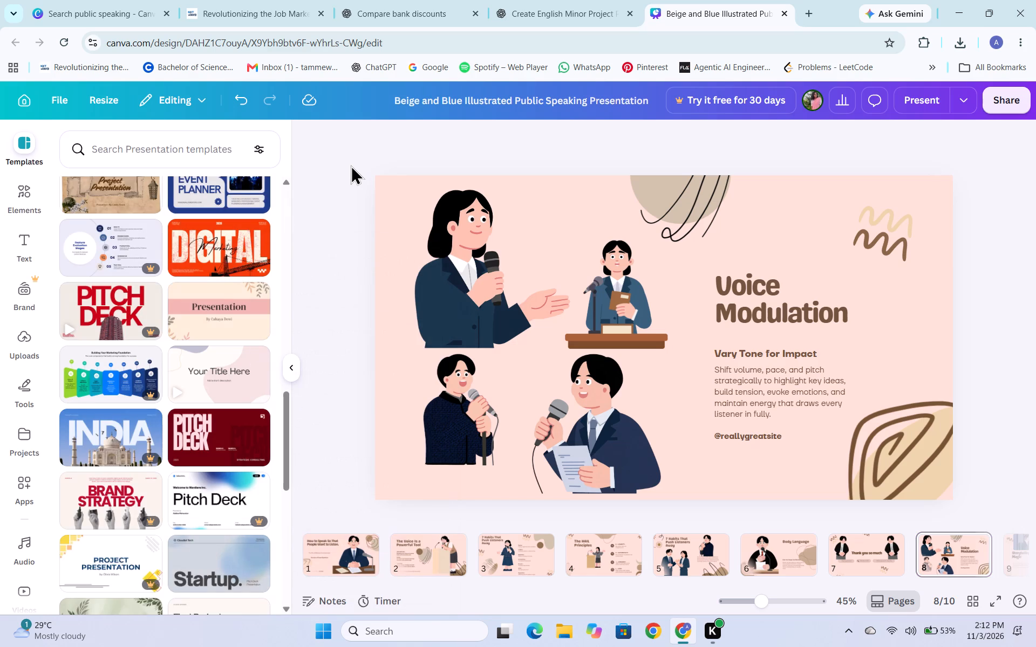
{"action": "left_click", "coordinate": [241, 370]}
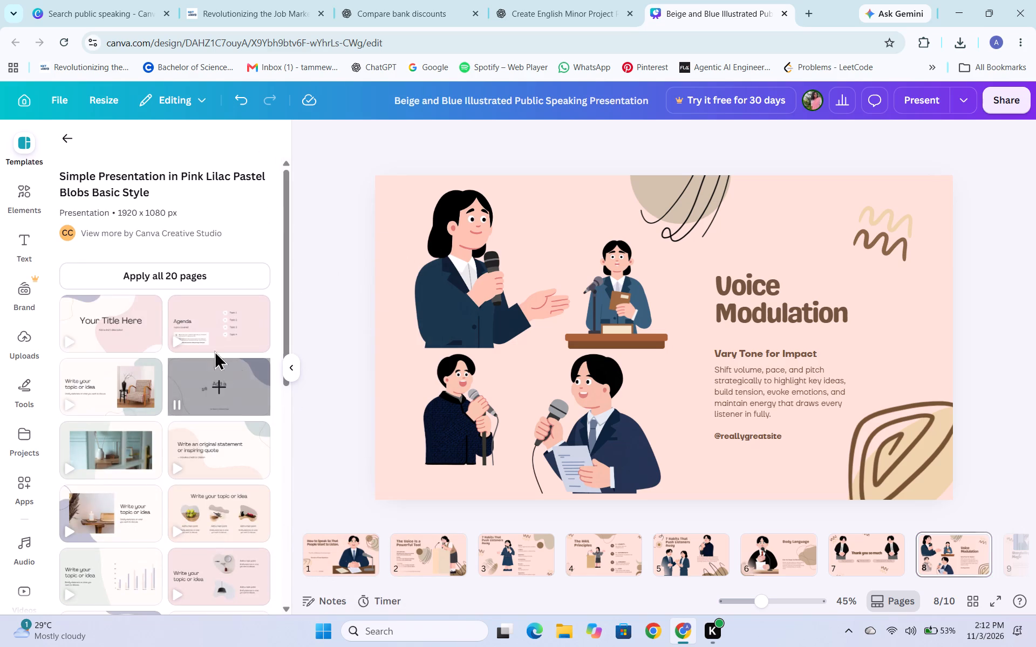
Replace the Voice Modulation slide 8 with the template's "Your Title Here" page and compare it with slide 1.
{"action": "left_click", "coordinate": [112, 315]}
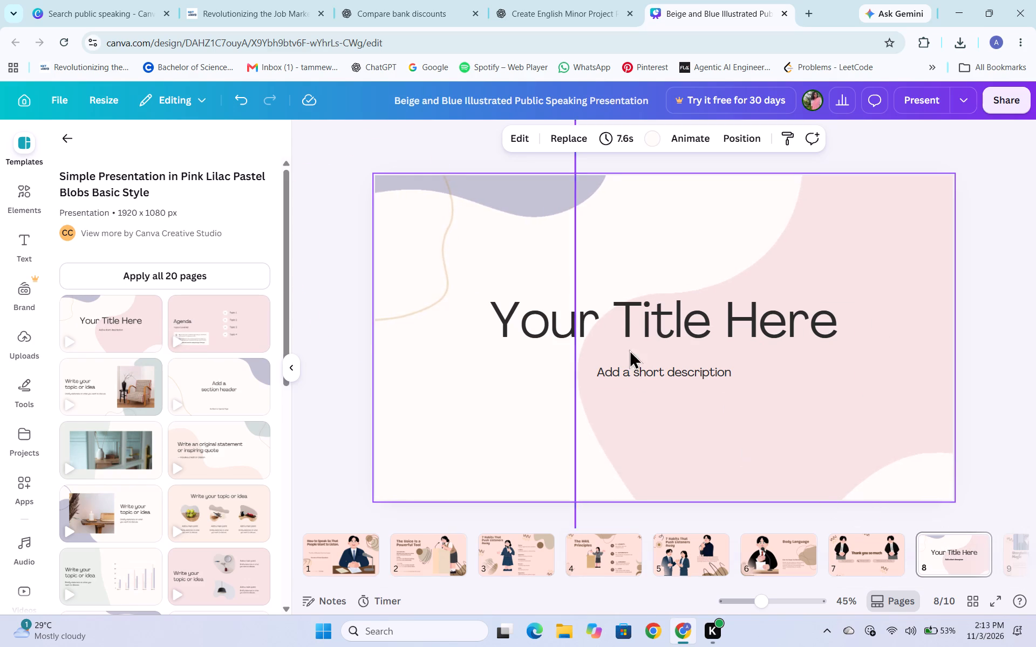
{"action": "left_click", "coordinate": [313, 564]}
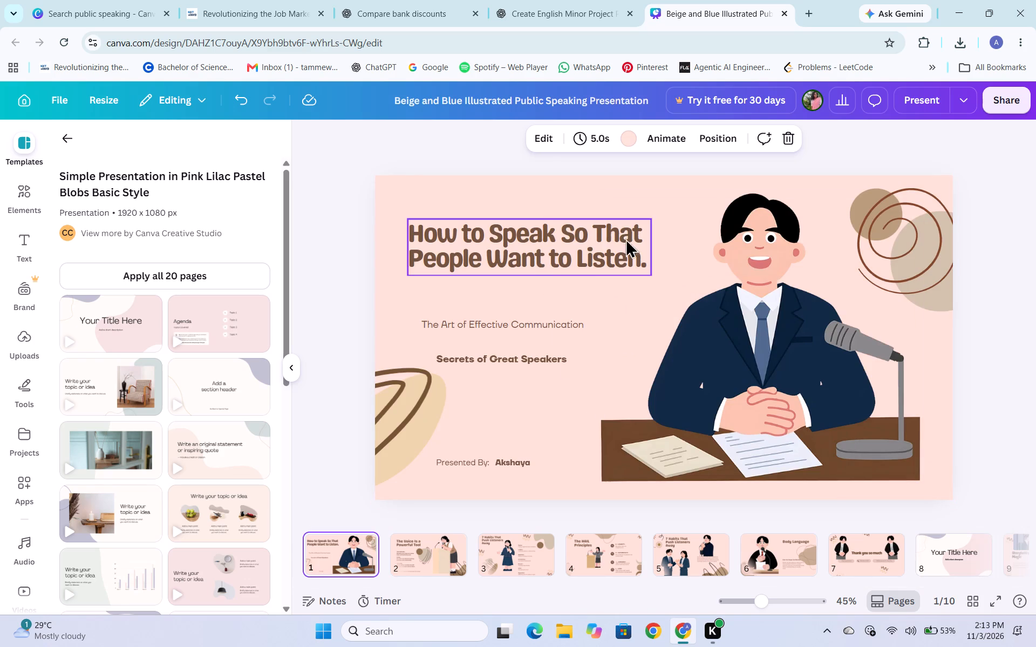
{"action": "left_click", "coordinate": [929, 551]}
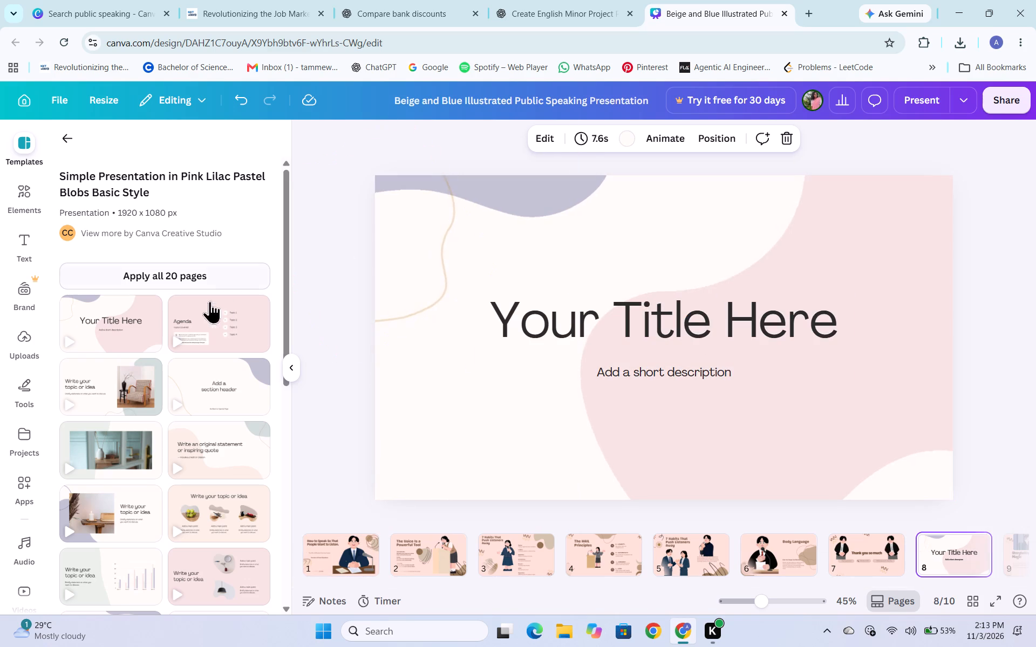
Apply the Pink Lilac template's Agenda page with four topics to slide 8.
{"action": "left_click", "coordinate": [180, 321]}
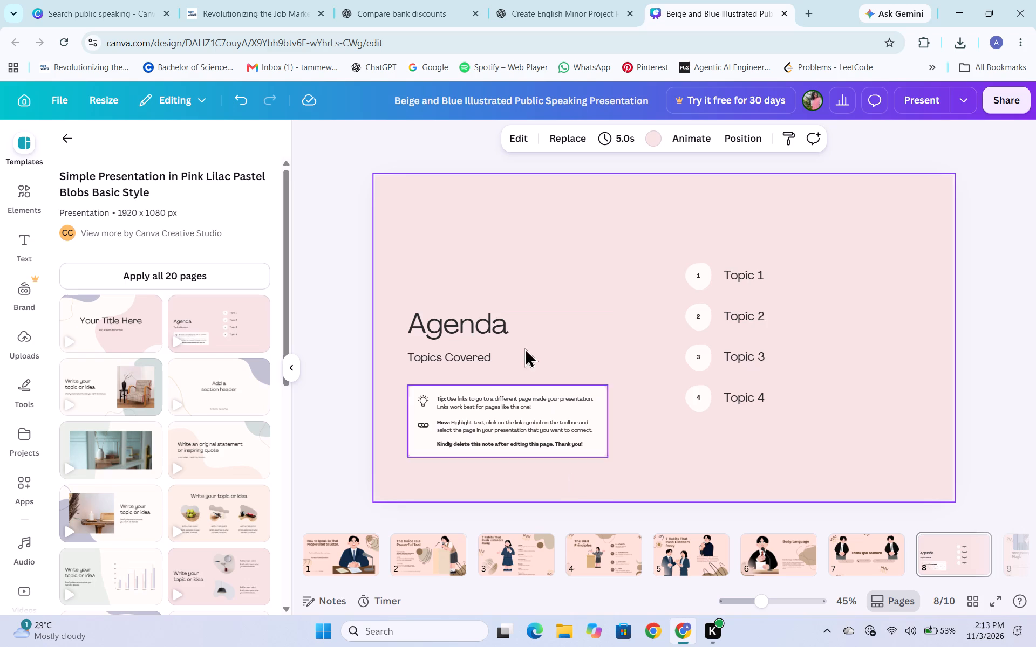
Examine the remaining page layouts of the Pink Lilac template and the similar templates listed below them.
{"action": "scroll", "coordinate": [154, 410], "scroll_direction": "down", "scroll_amount": 2}
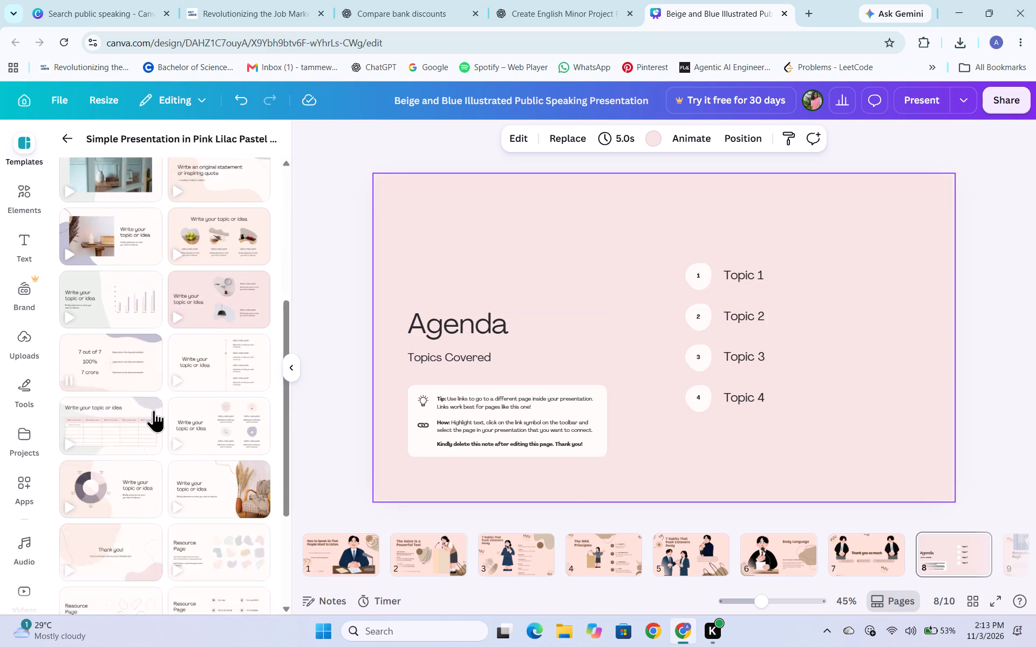
{"action": "scroll", "coordinate": [154, 410], "scroll_direction": "down", "scroll_amount": 8}
{"action": "scroll", "coordinate": [154, 410], "scroll_direction": "up", "scroll_amount": 1}
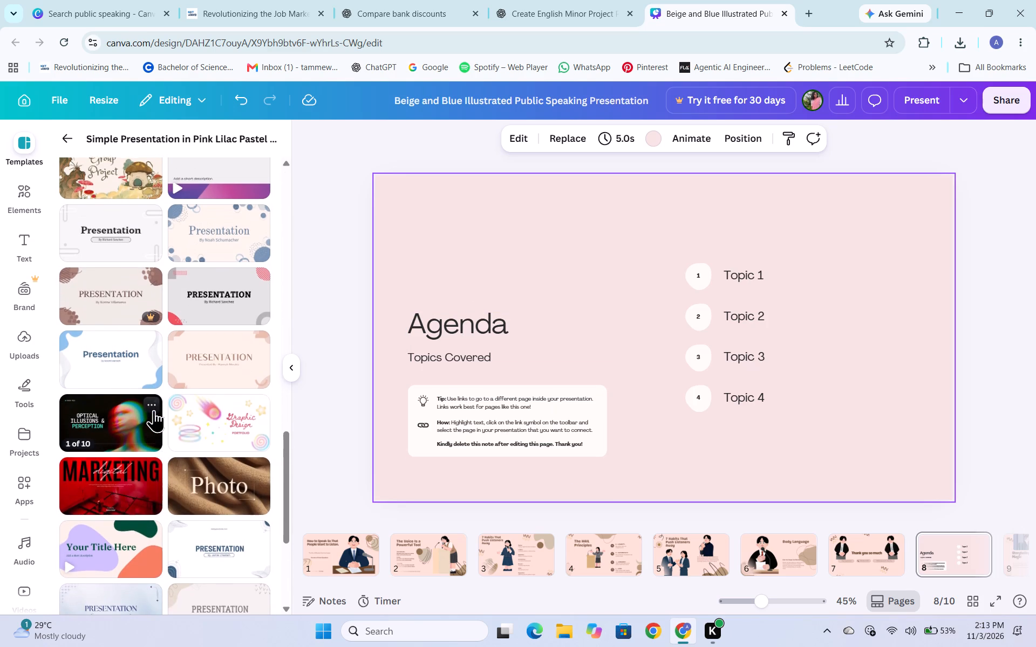
{"action": "scroll", "coordinate": [154, 410], "scroll_direction": "up", "scroll_amount": 2}
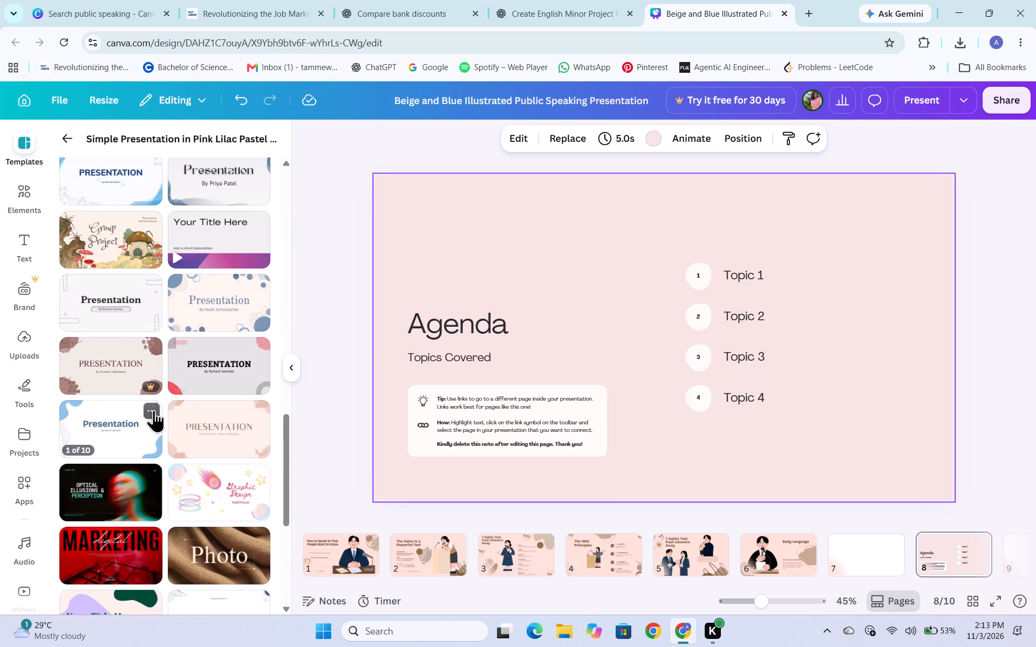
{"action": "scroll", "coordinate": [154, 410], "scroll_direction": "up", "scroll_amount": 10}
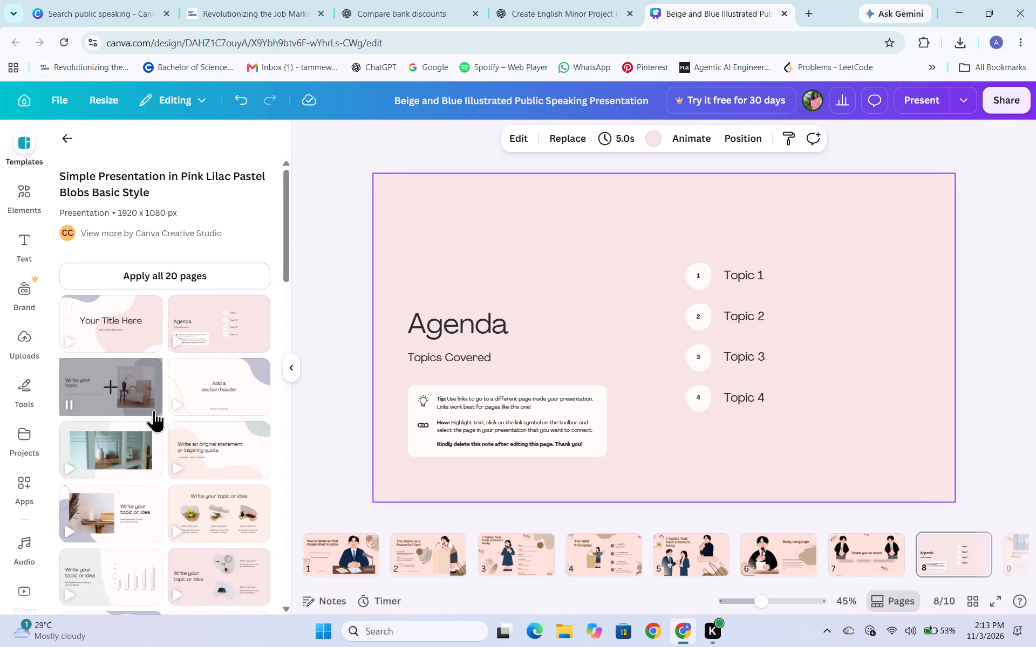
{"action": "scroll", "coordinate": [185, 388], "scroll_direction": "down", "scroll_amount": 6}
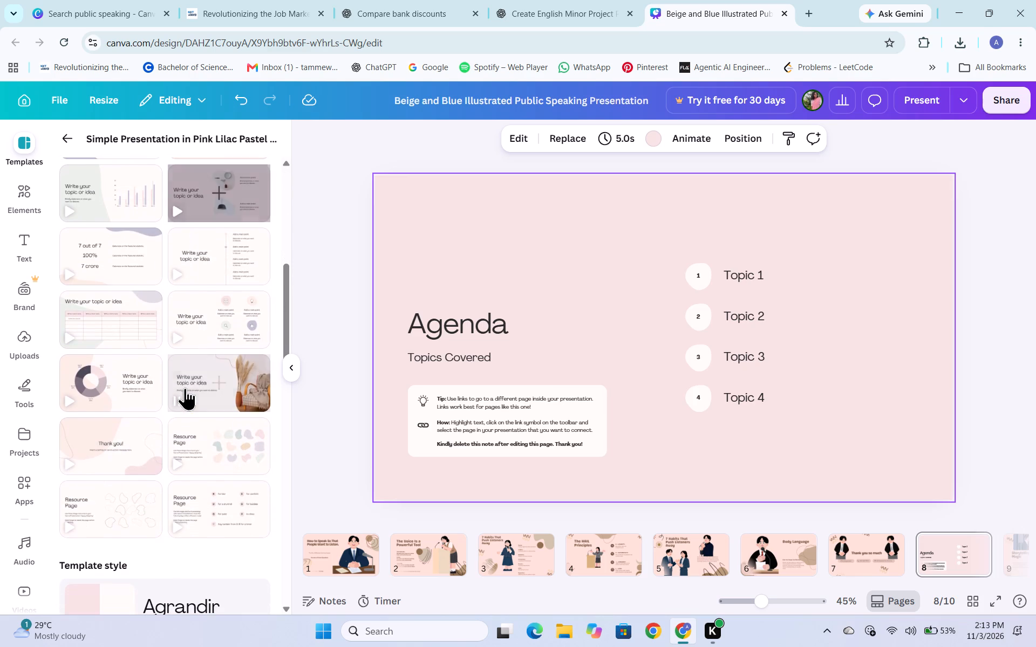
{"action": "scroll", "coordinate": [185, 388], "scroll_direction": "down", "scroll_amount": 1}
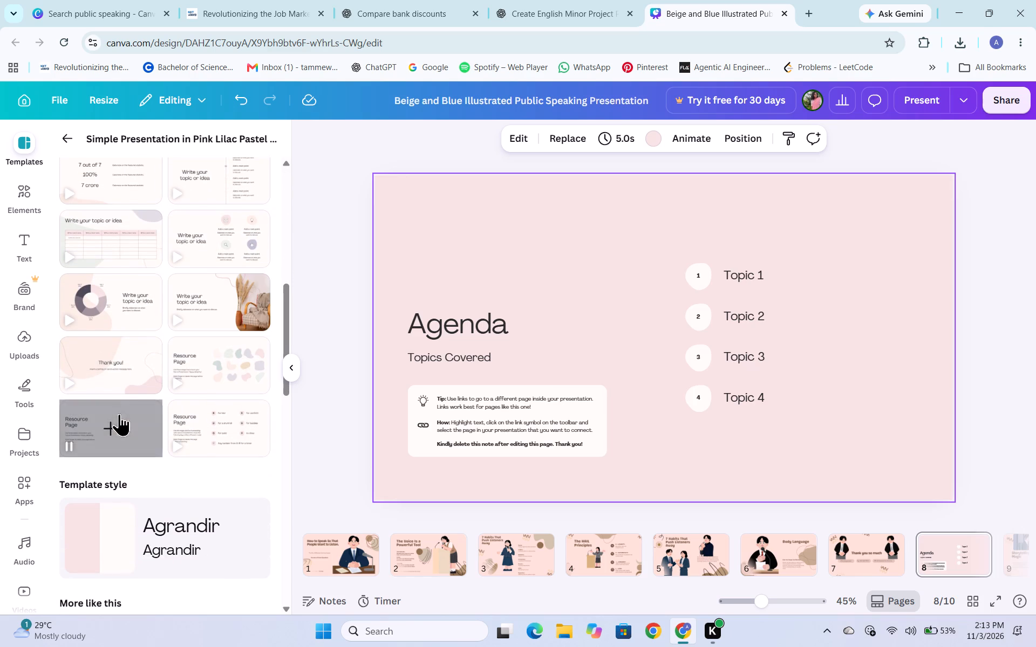
{"action": "scroll", "coordinate": [140, 353], "scroll_direction": "up", "scroll_amount": 7}
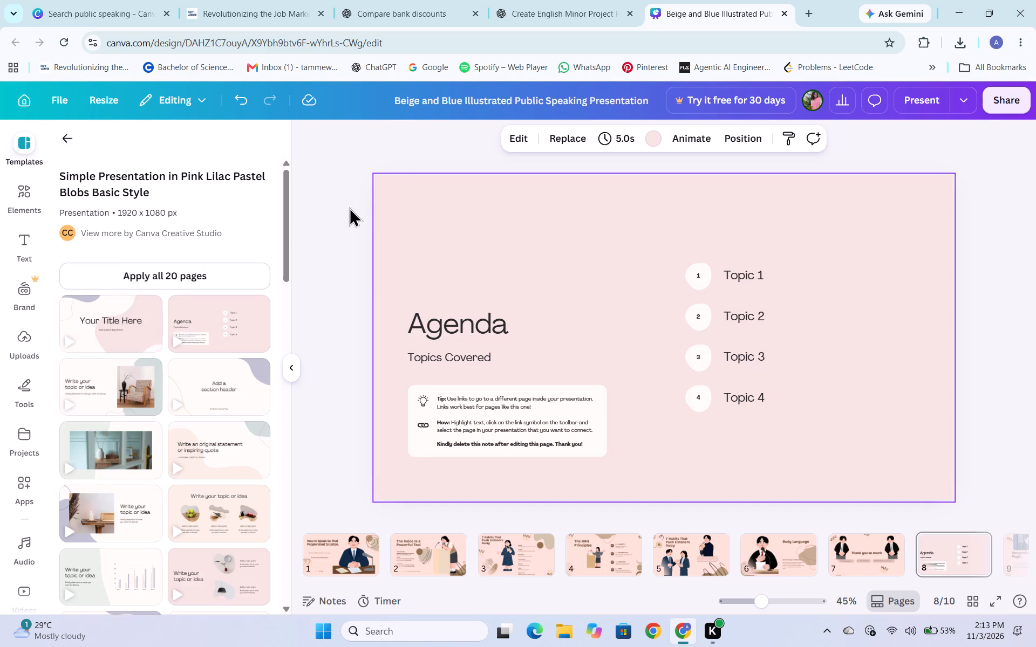
Star the recently used Simple Presentation in Pink Lilac Pastel Blobs Basic Style template.
{"action": "left_click", "coordinate": [66, 132]}
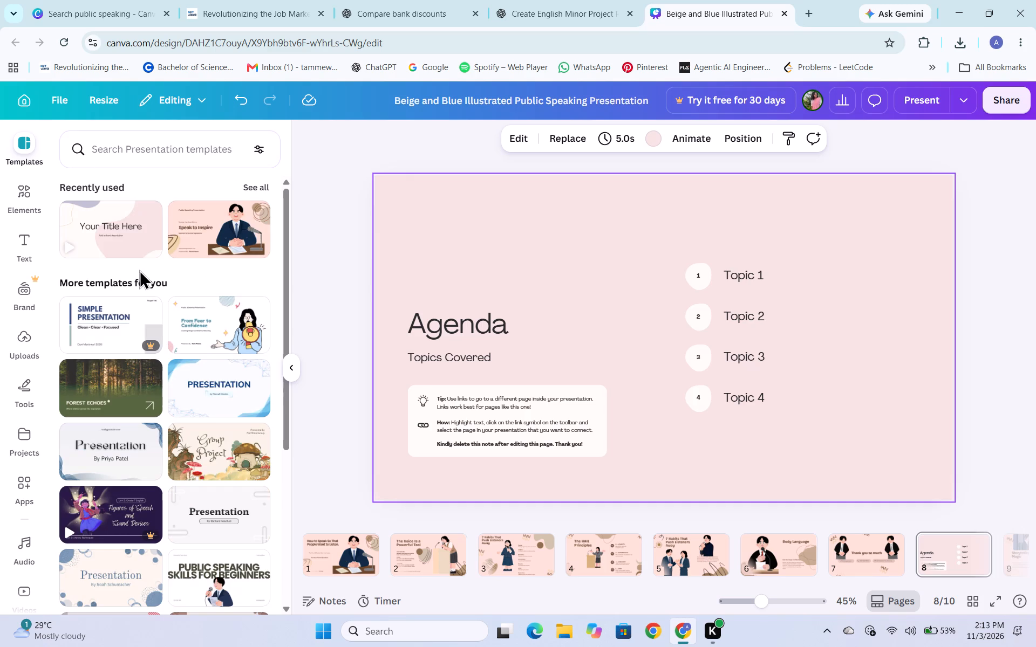
{"action": "left_click", "coordinate": [149, 210]}
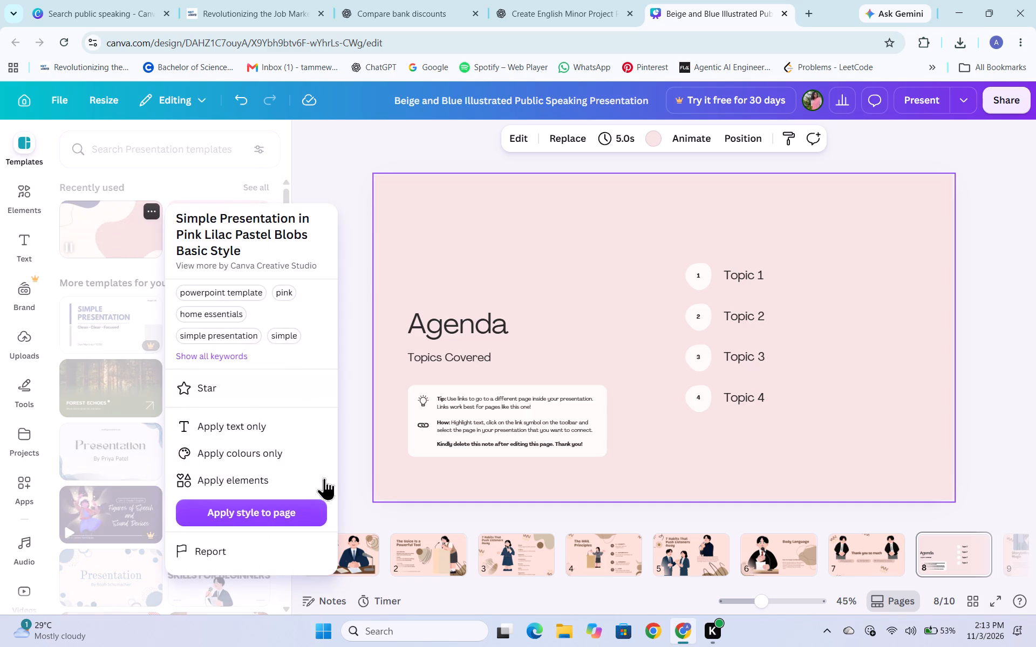
{"action": "scroll", "coordinate": [258, 457], "scroll_direction": "down", "scroll_amount": 2}
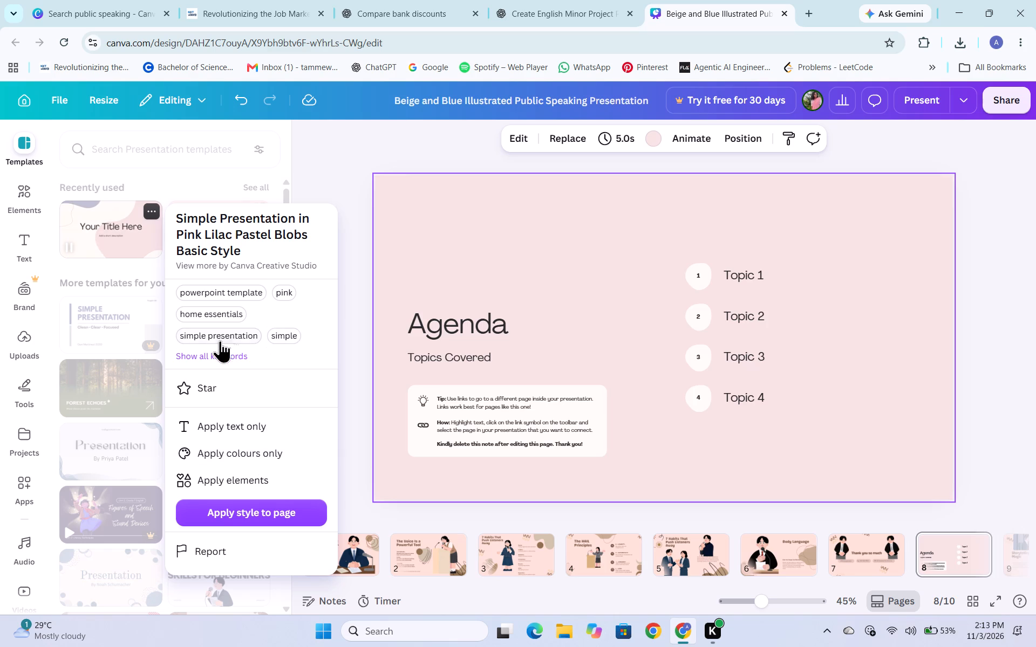
{"action": "left_click", "coordinate": [192, 383]}
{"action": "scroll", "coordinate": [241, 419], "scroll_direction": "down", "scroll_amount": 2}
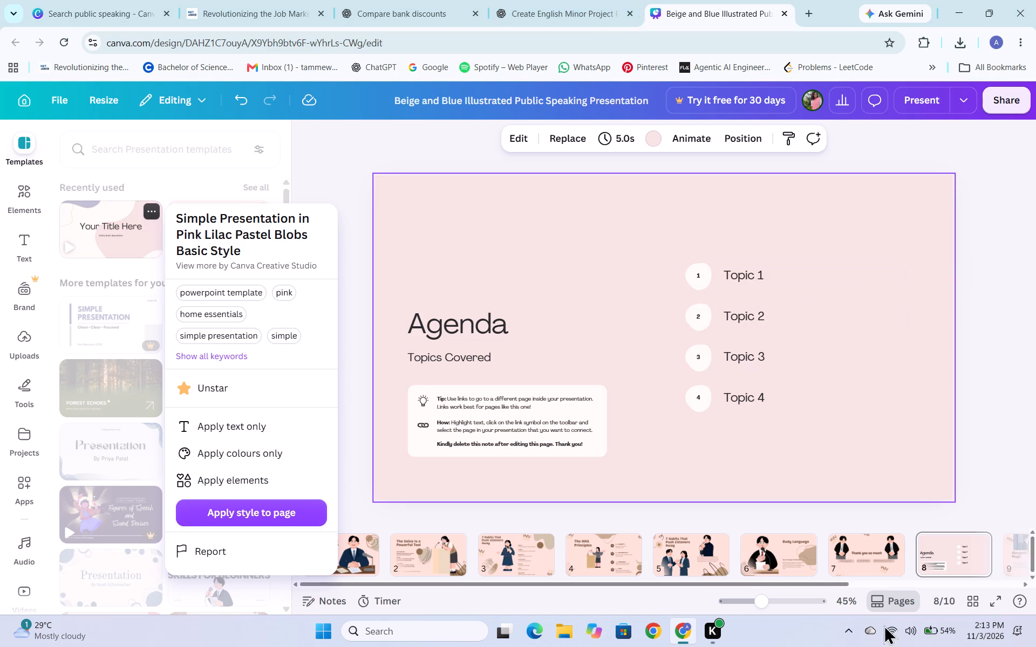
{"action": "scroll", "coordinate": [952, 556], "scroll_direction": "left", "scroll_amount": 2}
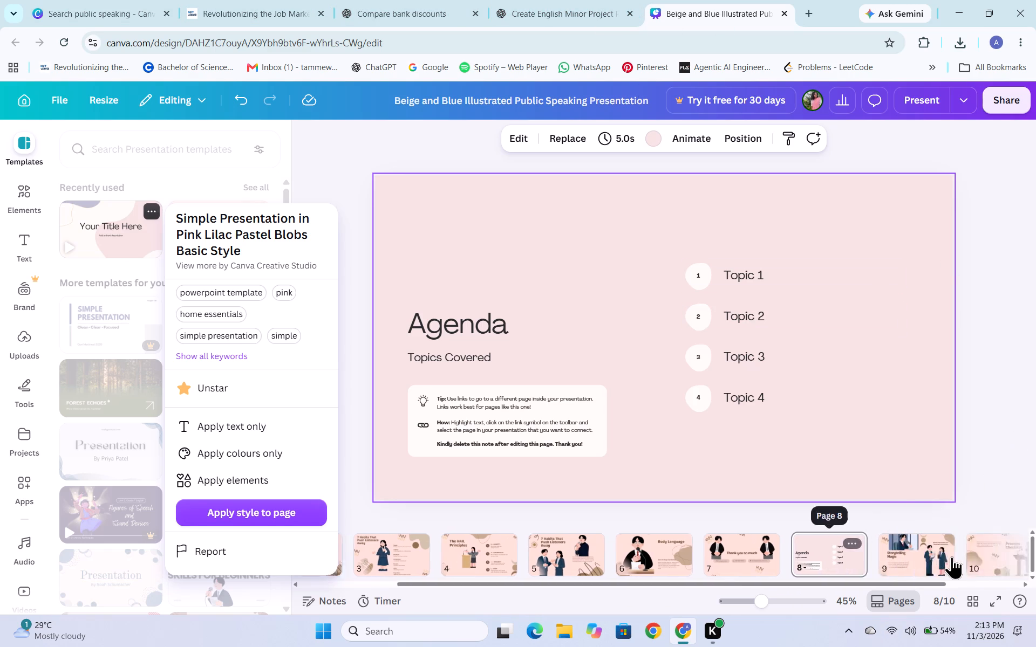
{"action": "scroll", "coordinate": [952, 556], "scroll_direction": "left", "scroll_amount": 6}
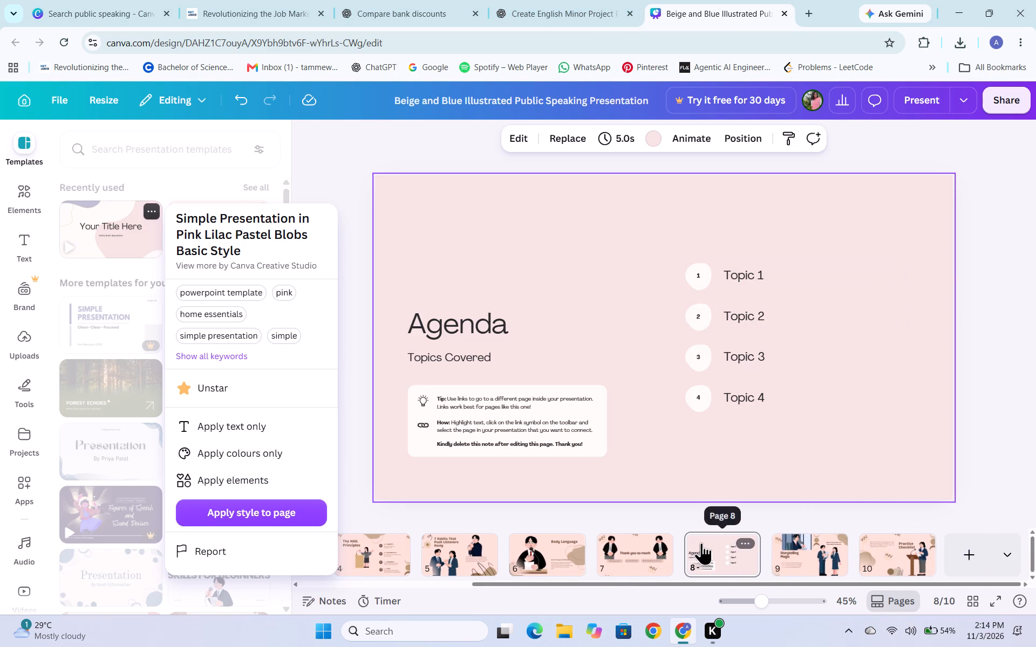
Undo the Agenda and "Your Title Here" page replacements on slide 8, going back to the Voice Modulation layout.
{"action": "left_click", "coordinate": [1009, 302]}
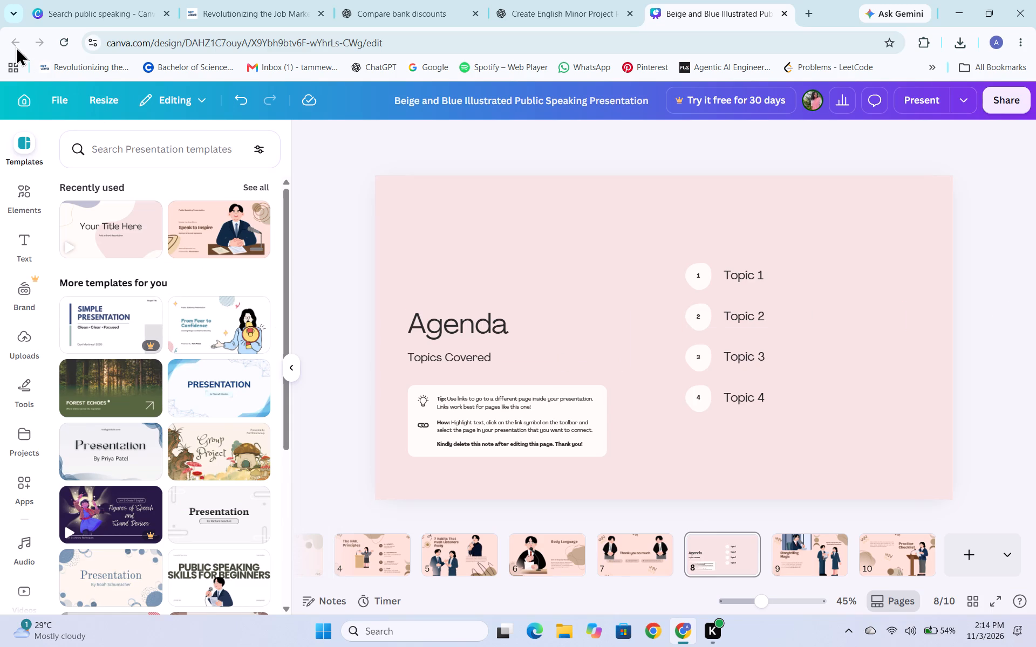
{"action": "left_click", "coordinate": [243, 109]}
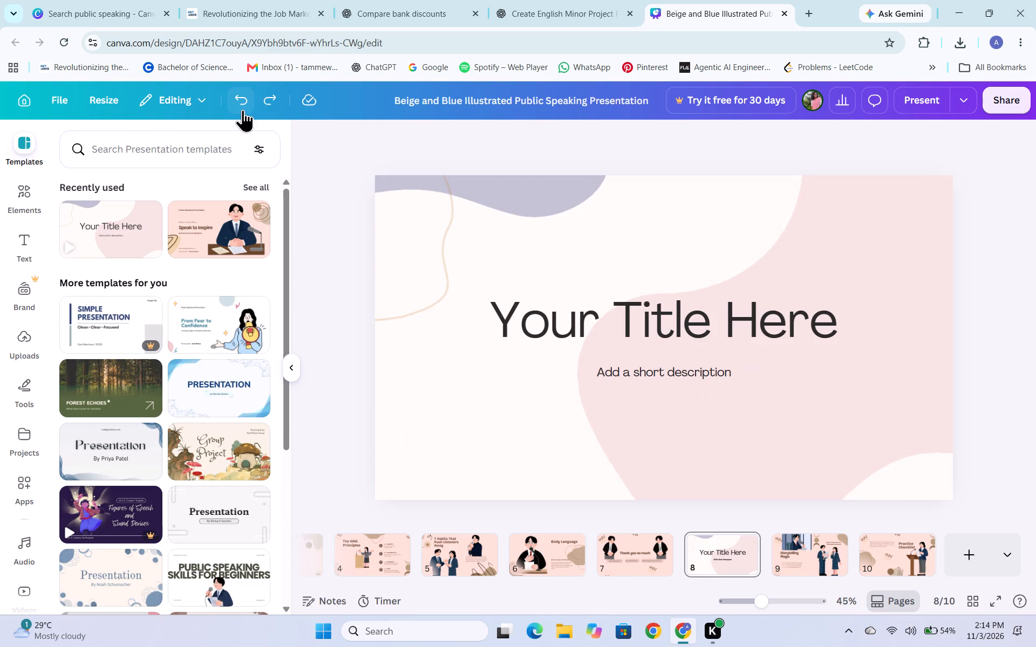
{"action": "left_click", "coordinate": [243, 109]}
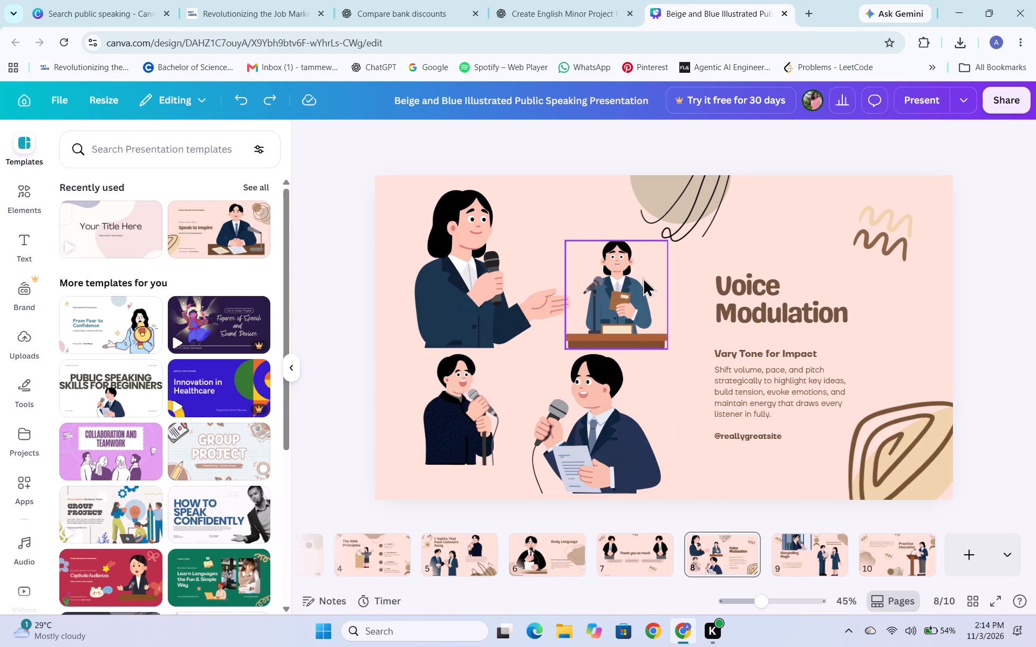
On slide 10, Practice Checklist, shift the large brown blob graphic further toward the slide's lower-left corner.
{"action": "left_click", "coordinate": [895, 575]}
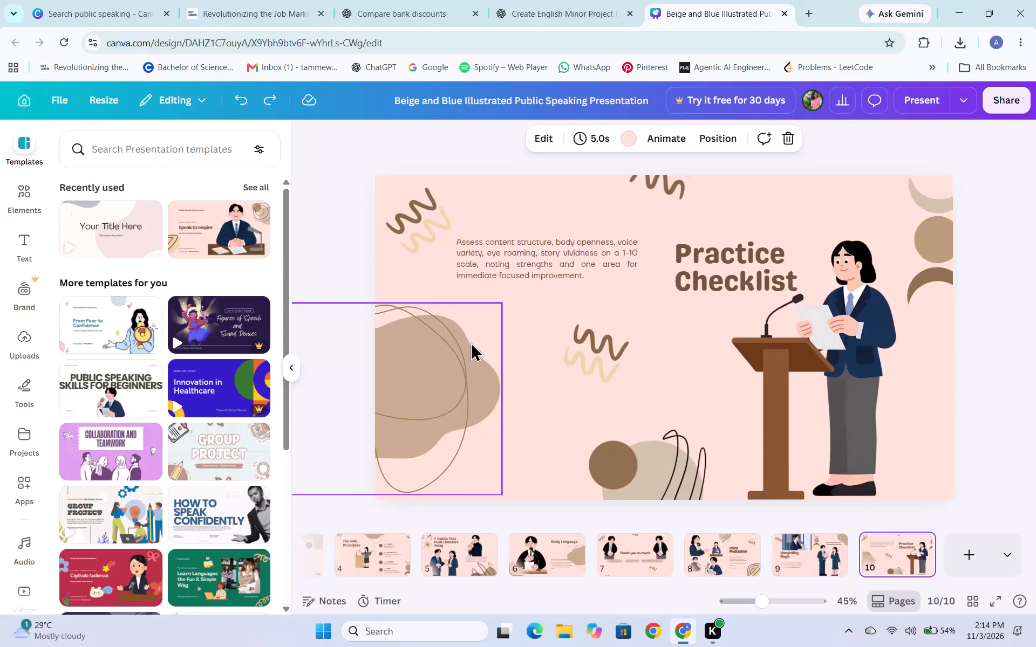
{"action": "left_click_drag", "start_coordinate": [471, 342], "coordinate": [439, 362]}
{"action": "double_click", "coordinate": [534, 263]}
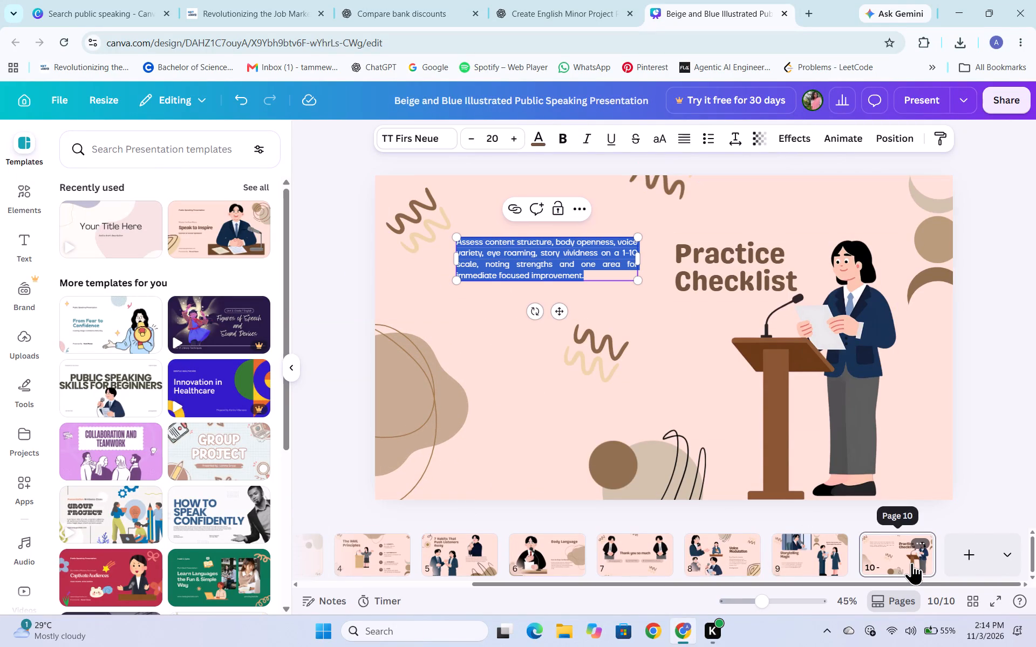
{"action": "left_click_drag", "start_coordinate": [904, 560], "coordinate": [564, 557]}
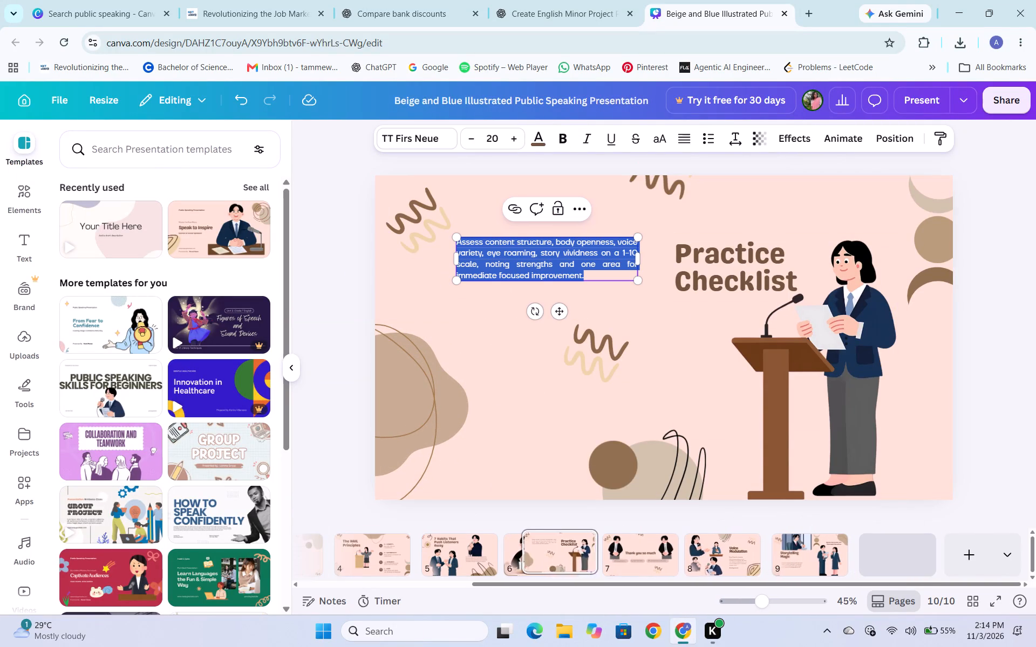
{"action": "left_click_drag", "start_coordinate": [564, 557], "coordinate": [515, 557]}
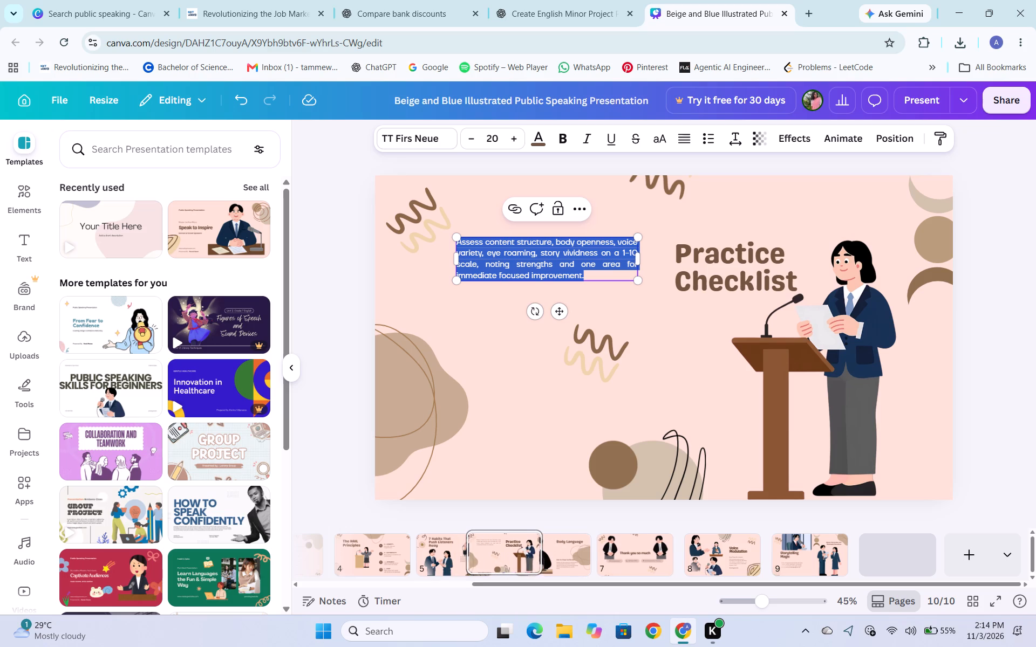
{"action": "left_click_drag", "start_coordinate": [515, 557], "coordinate": [528, 559]}
{"action": "scroll", "coordinate": [464, 553], "scroll_direction": "right", "scroll_amount": 3}
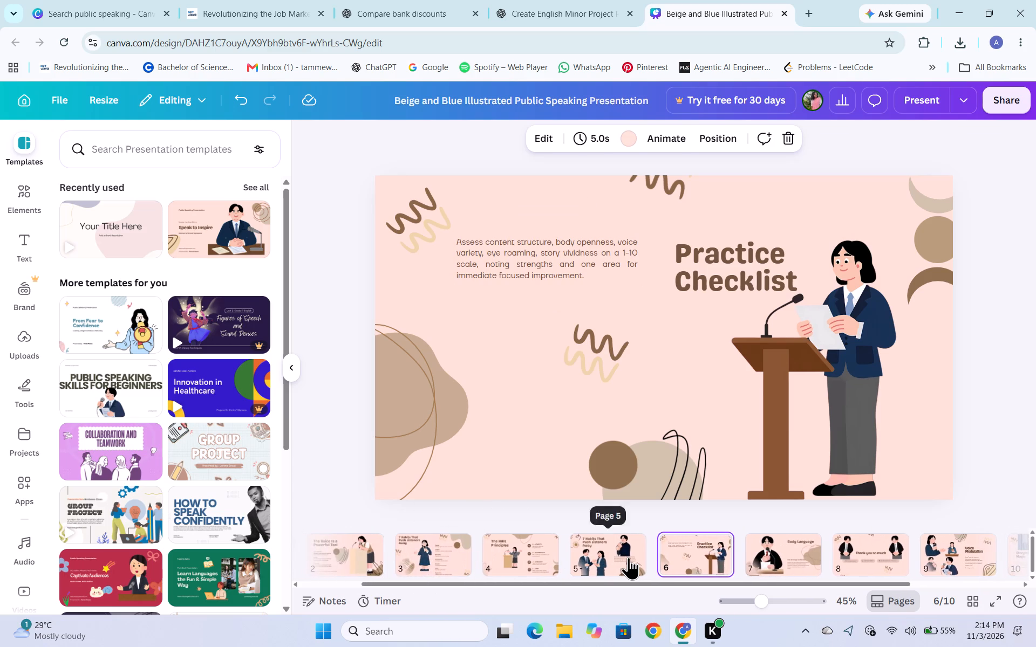
{"action": "left_click", "coordinate": [629, 557]}
{"action": "left_click_drag", "start_coordinate": [719, 557], "coordinate": [621, 551]}
{"action": "left_click_drag", "start_coordinate": [716, 572], "coordinate": [611, 573]}
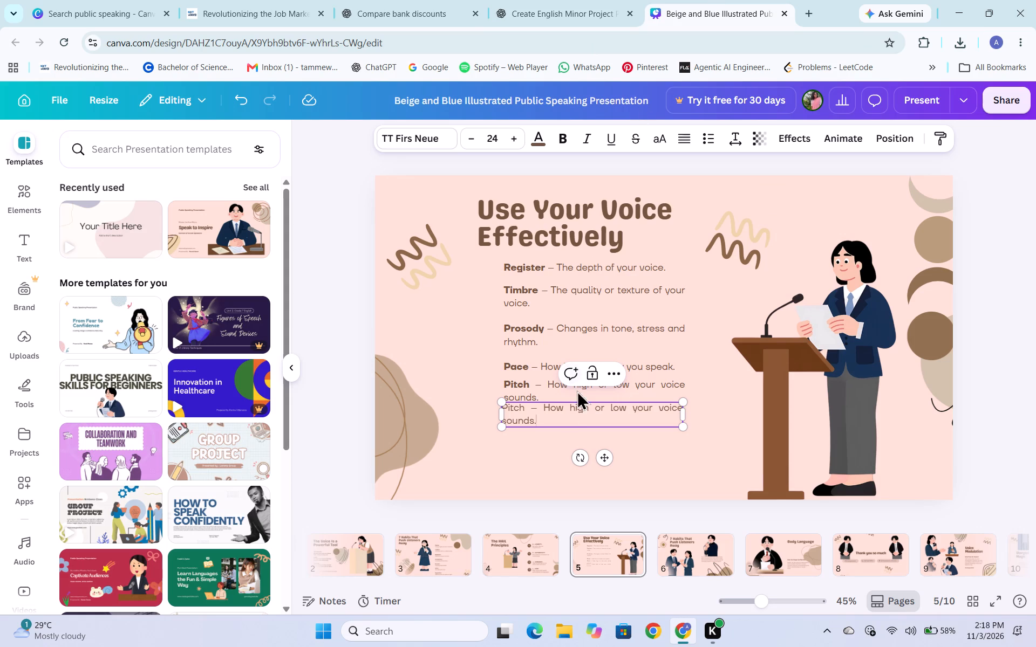
{"action": "triple_click", "coordinate": [566, 411]}
{"action": "key", "text": "BackSpace"}
{"action": "key", "text": "ctrl+v"}
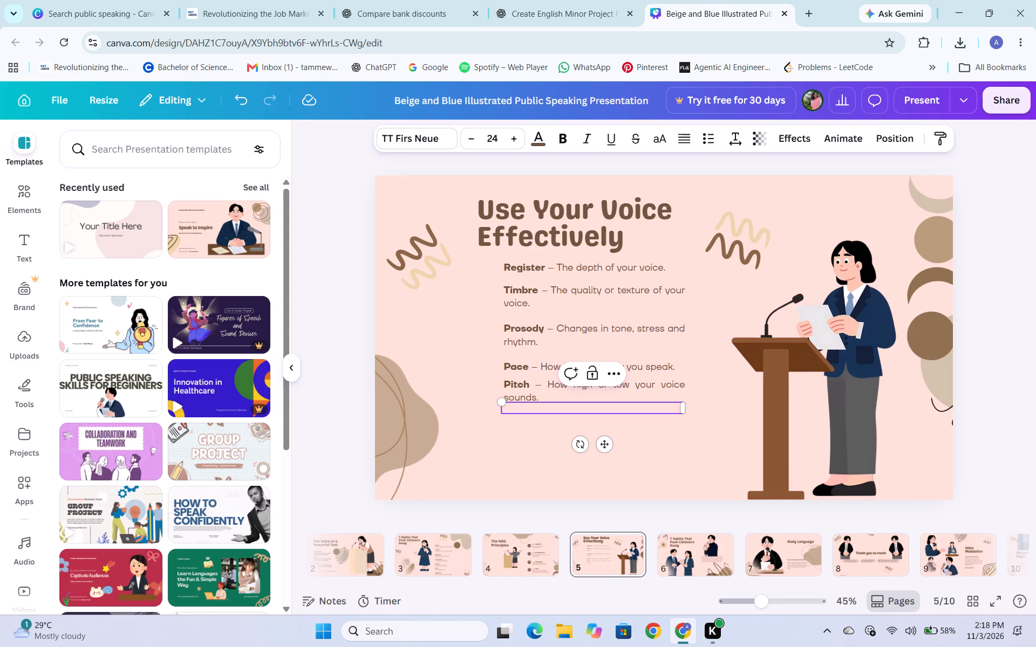
{"action": "double_click", "coordinate": [529, 408]}
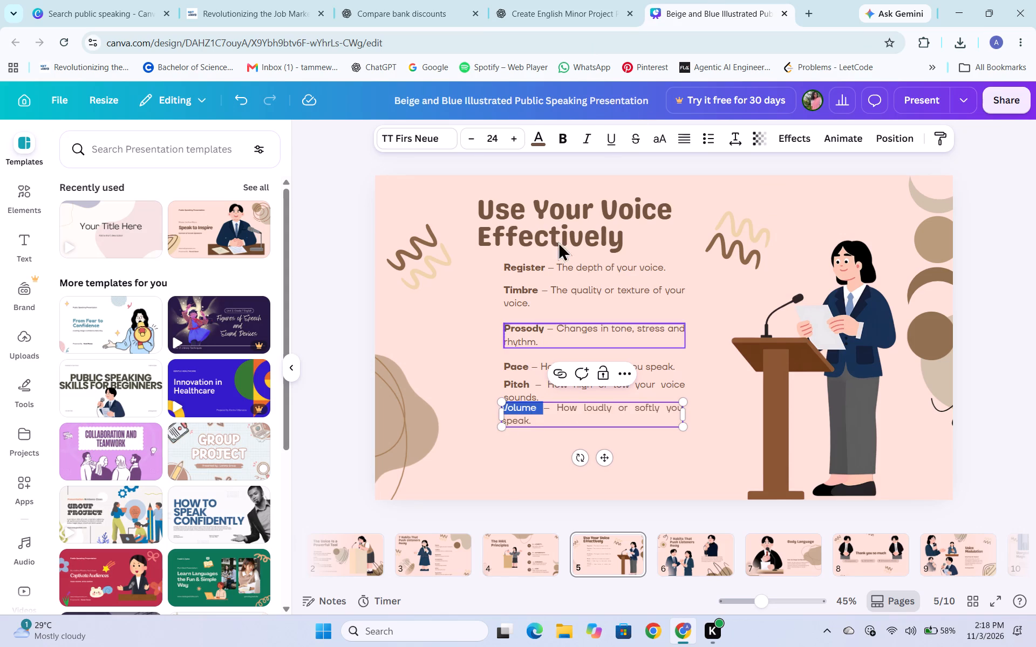
{"action": "left_click", "coordinate": [567, 140]}
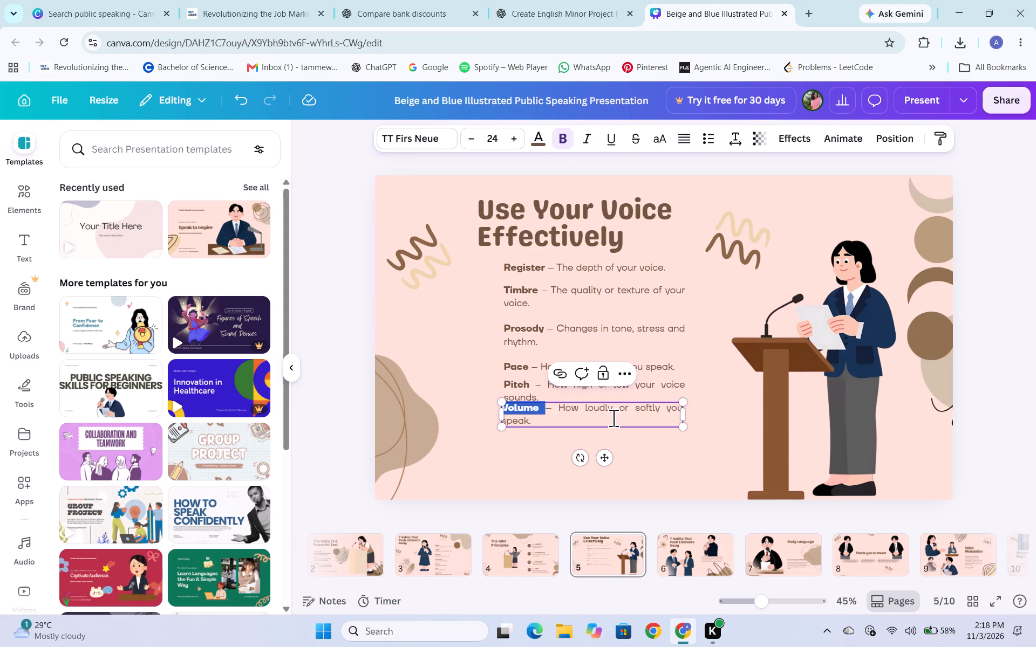
Move the Volume line down, and place the Pitch line midway between Pace and Volume with equal gaps of 66, aligned to the lines above.
{"action": "left_click_drag", "start_coordinate": [633, 429], "coordinate": [633, 446]}
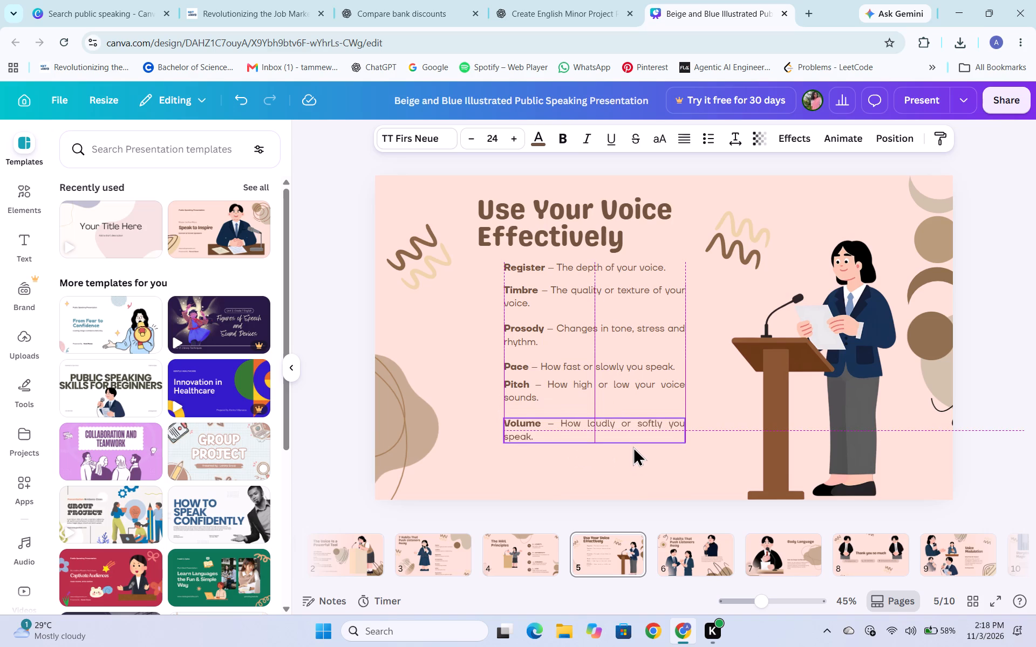
{"action": "left_click_drag", "start_coordinate": [633, 446], "coordinate": [636, 464]}
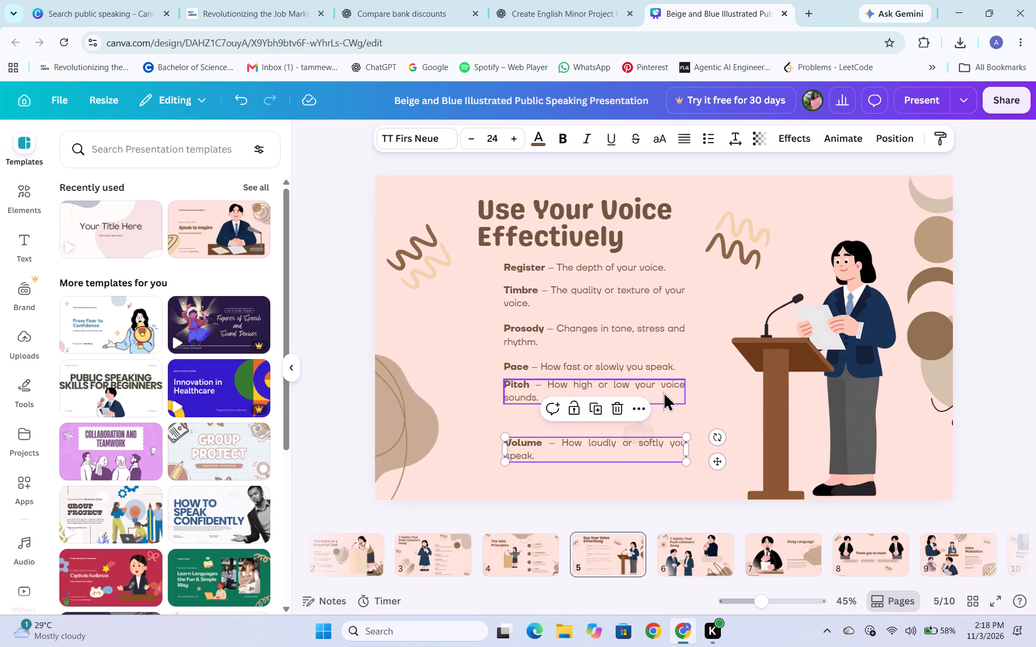
{"action": "left_click_drag", "start_coordinate": [663, 391], "coordinate": [664, 405]}
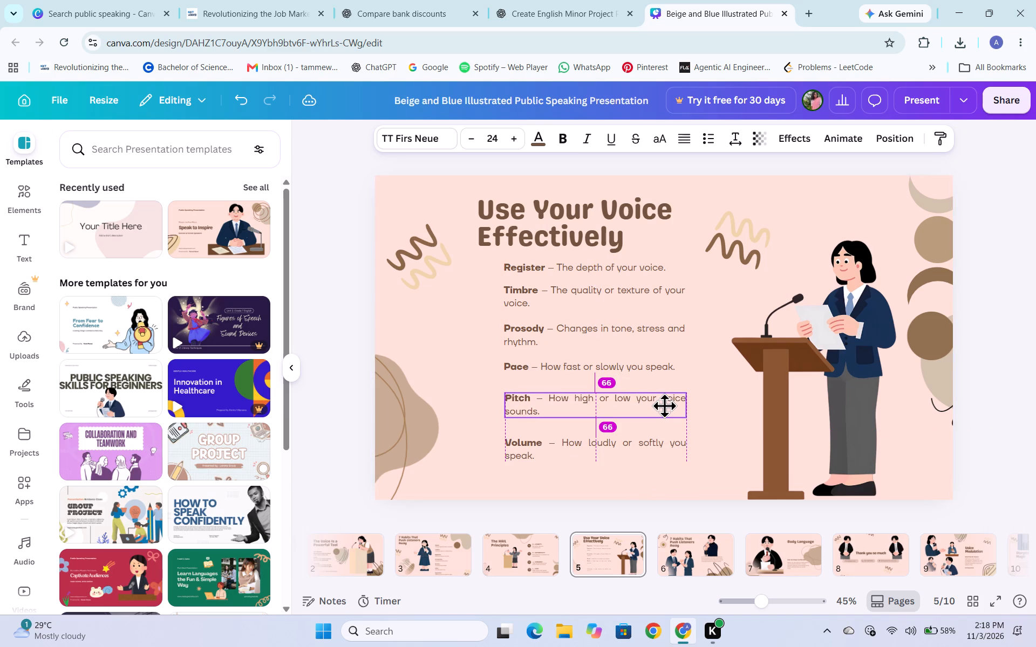
{"action": "left_click_drag", "start_coordinate": [664, 405], "coordinate": [663, 402]}
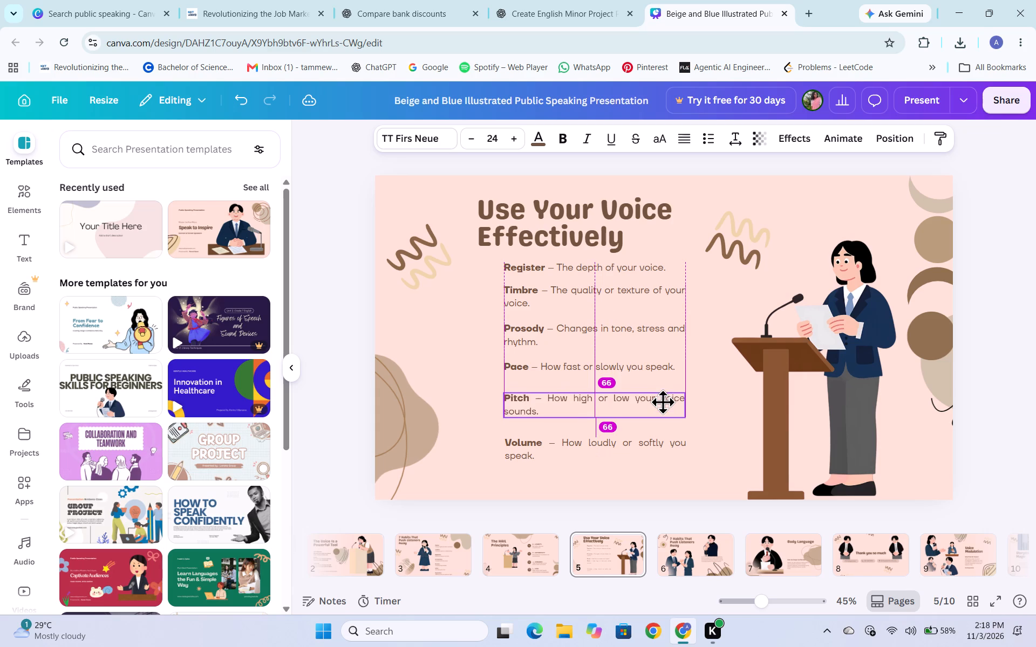
Spread slide 5's points out by moving the Volume, Pitch, Pace, Prosody and Timbre lines further down, keeping them aligned with Register.
{"action": "left_click_drag", "start_coordinate": [663, 402], "coordinate": [663, 403]}
{"action": "left_click", "coordinate": [662, 440]}
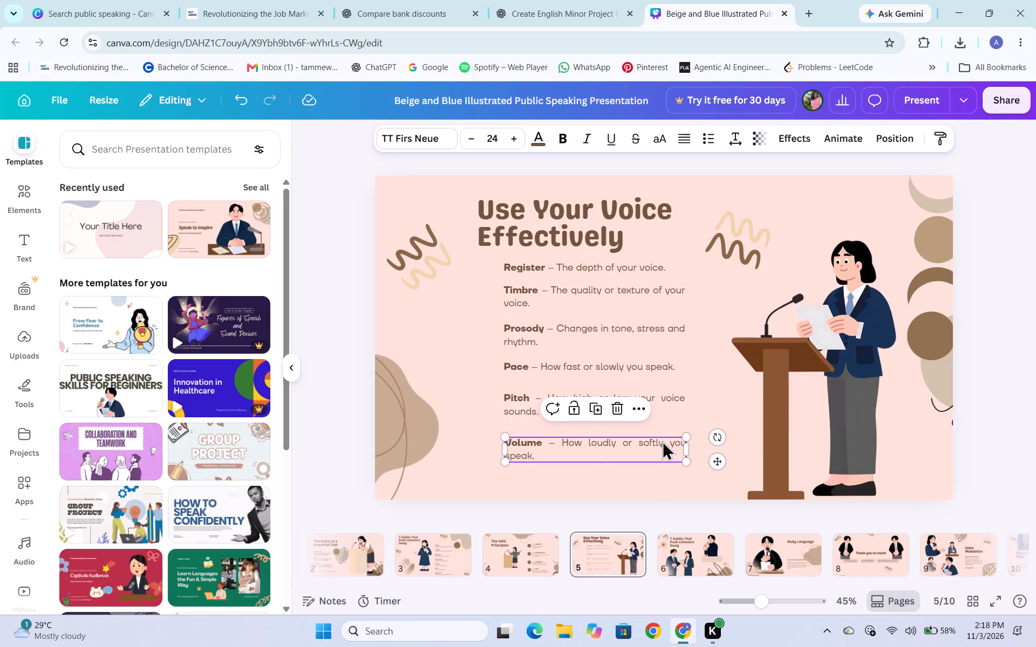
{"action": "left_click", "coordinate": [709, 307]}
{"action": "left_click", "coordinate": [671, 293]}
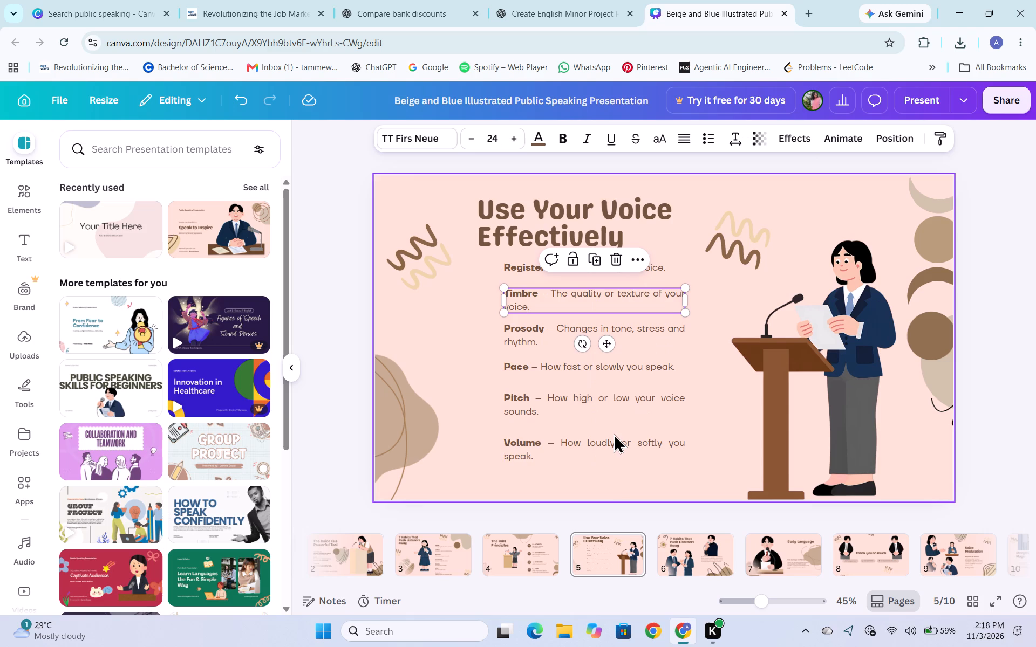
{"action": "left_click_drag", "start_coordinate": [615, 441], "coordinate": [617, 451]}
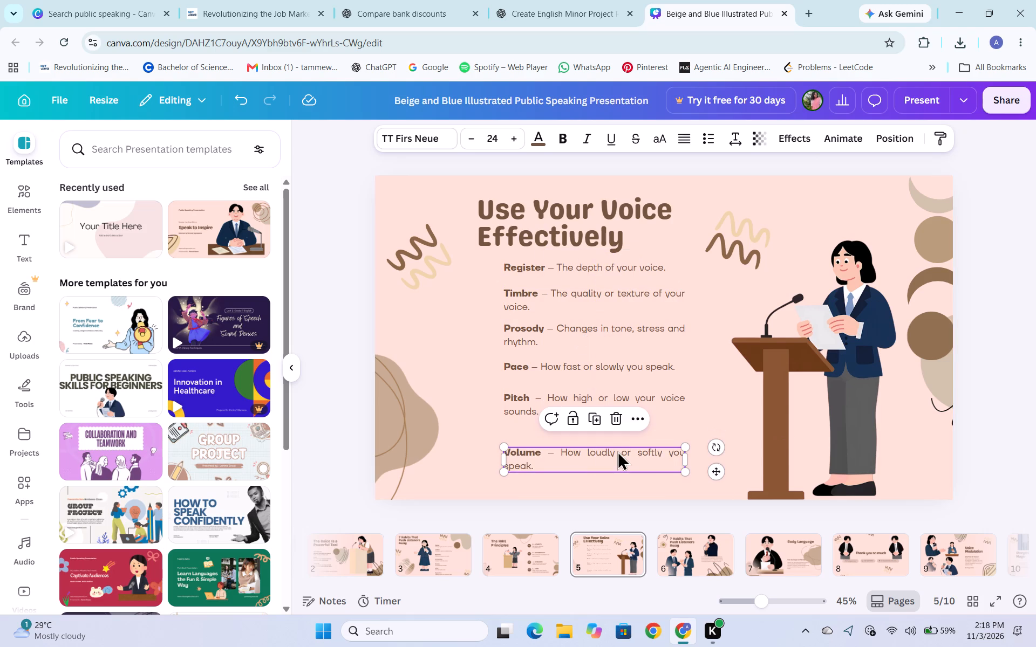
{"action": "left_click", "coordinate": [665, 395]}
{"action": "left_click_drag", "start_coordinate": [665, 395], "coordinate": [665, 398]}
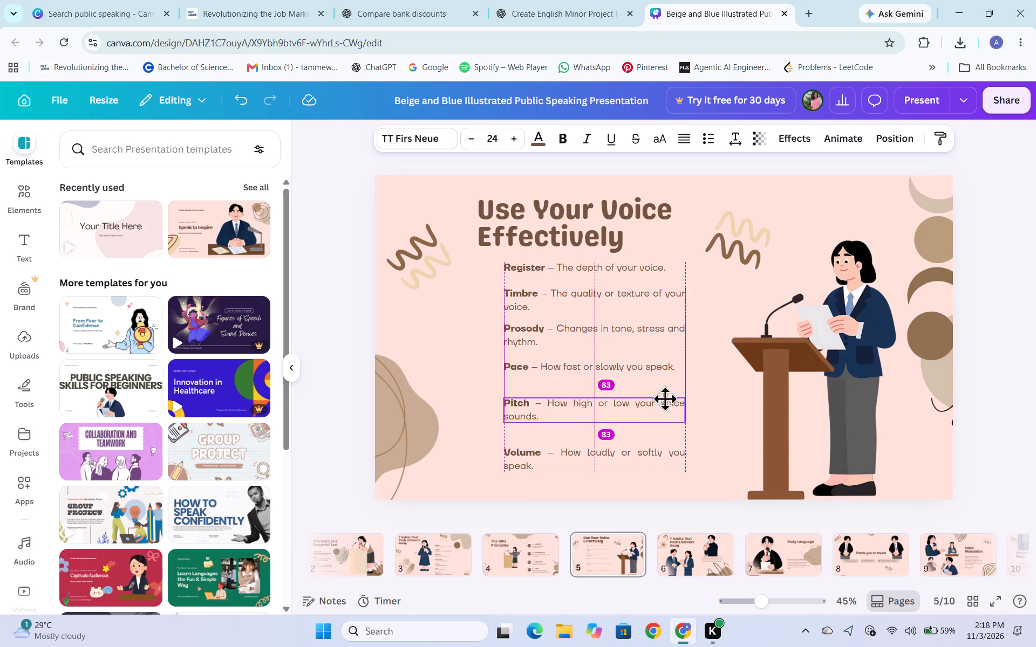
{"action": "left_click_drag", "start_coordinate": [665, 398], "coordinate": [665, 406]}
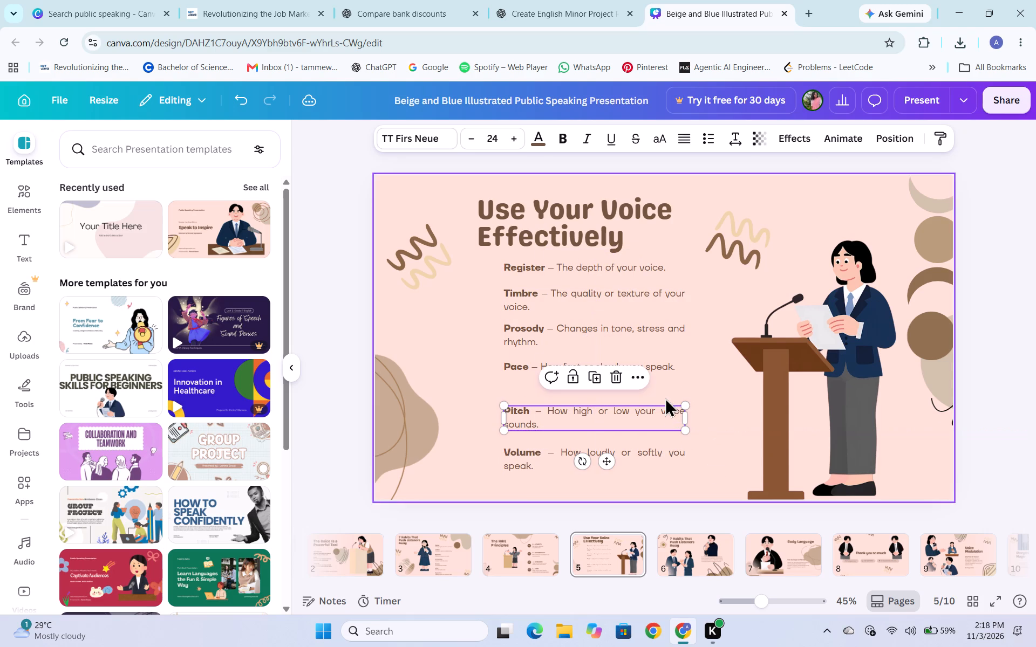
{"action": "left_click", "coordinate": [665, 373]}
{"action": "left_click_drag", "start_coordinate": [665, 373], "coordinate": [664, 384]}
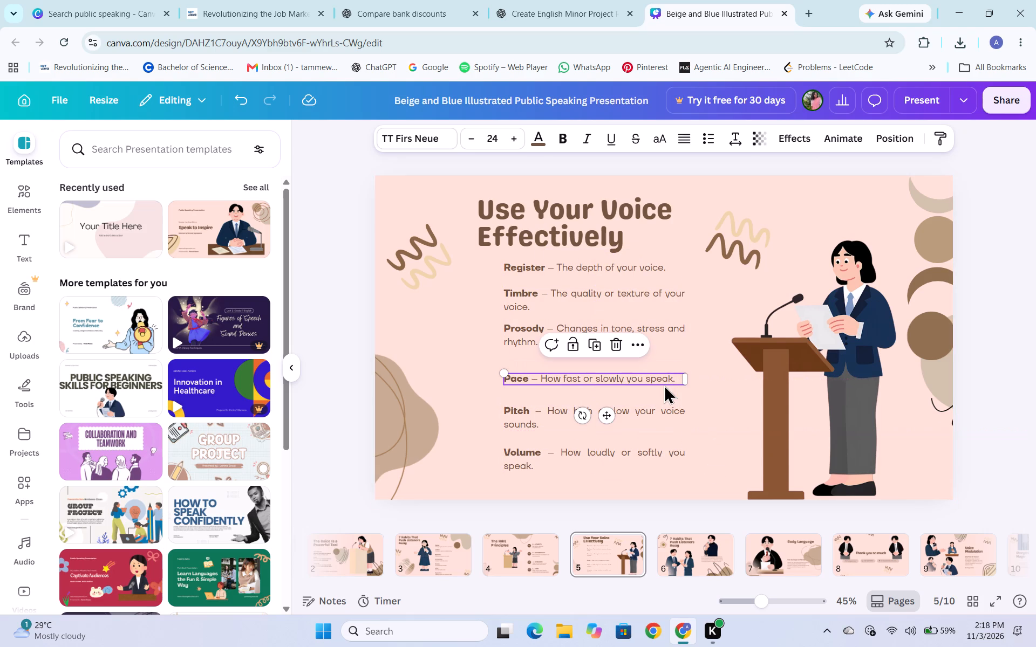
{"action": "left_click_drag", "start_coordinate": [676, 331], "coordinate": [676, 336]}
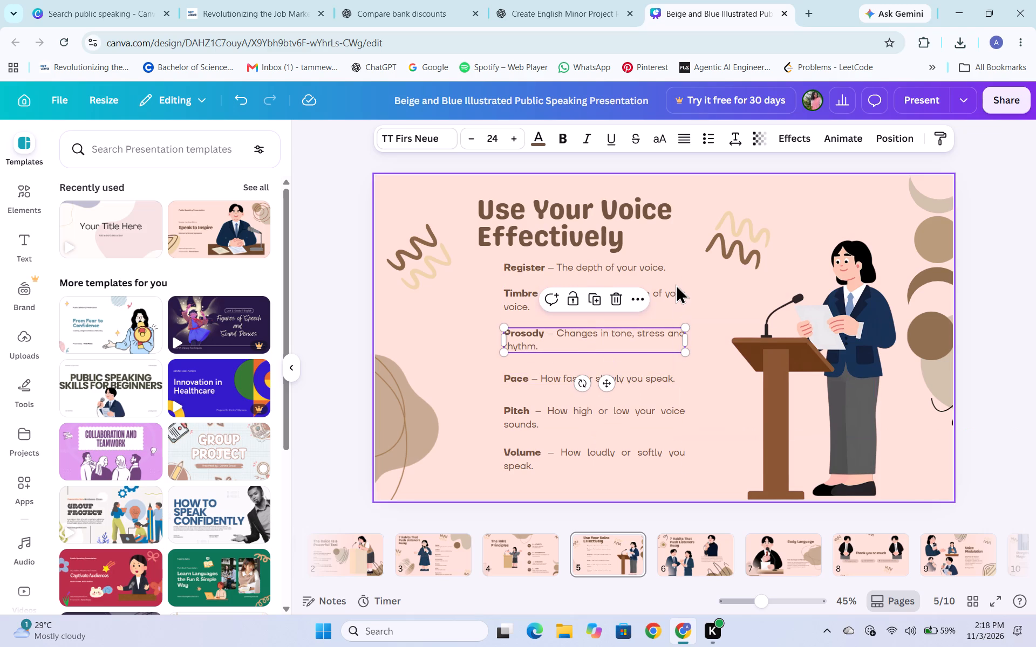
{"action": "left_click_drag", "start_coordinate": [677, 290], "coordinate": [677, 297]}
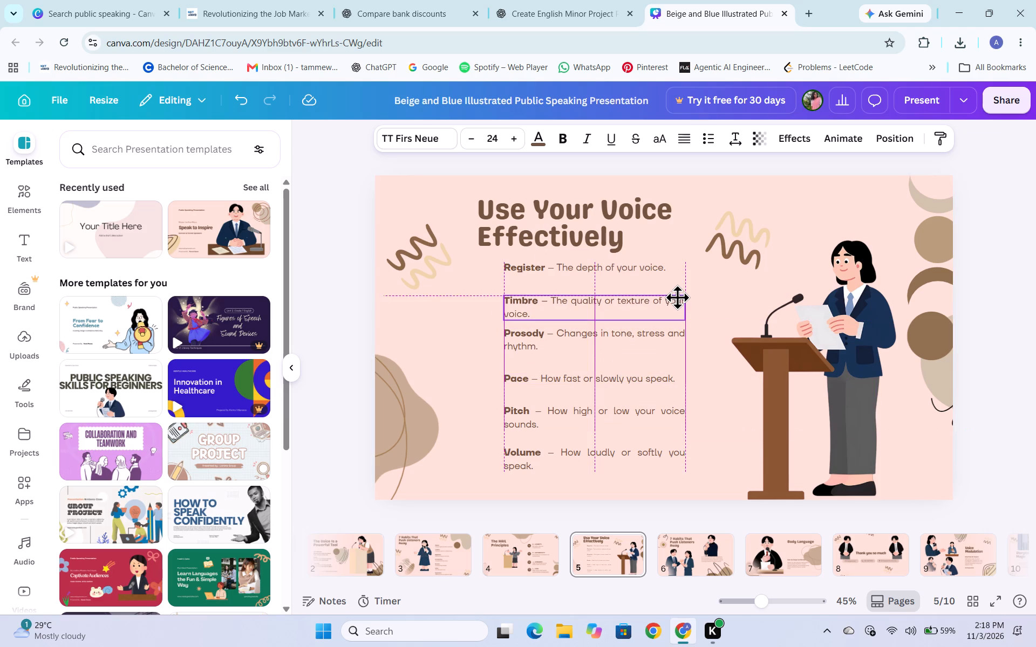
{"action": "left_click_drag", "start_coordinate": [677, 297], "coordinate": [677, 296]}
{"action": "left_click", "coordinate": [460, 342]}
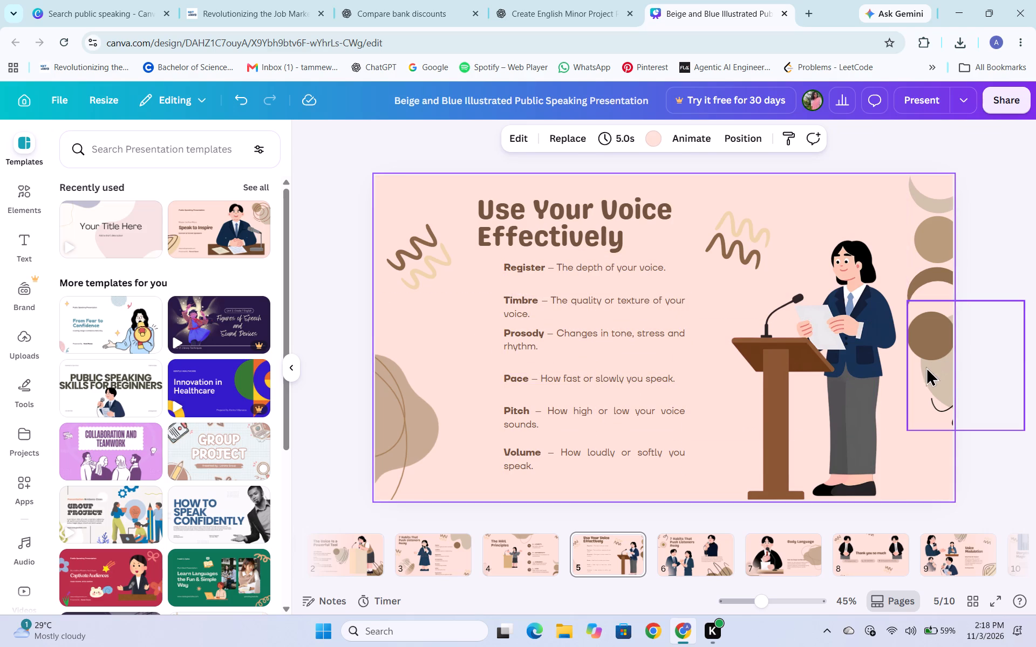
Move the lower brown circle decoration on slide 5 down along the slide's right edge to its bottom corner.
{"action": "left_click", "coordinate": [932, 387]}
{"action": "left_click_drag", "start_coordinate": [932, 387], "coordinate": [929, 476]}
{"action": "left_click", "coordinate": [851, 207]}
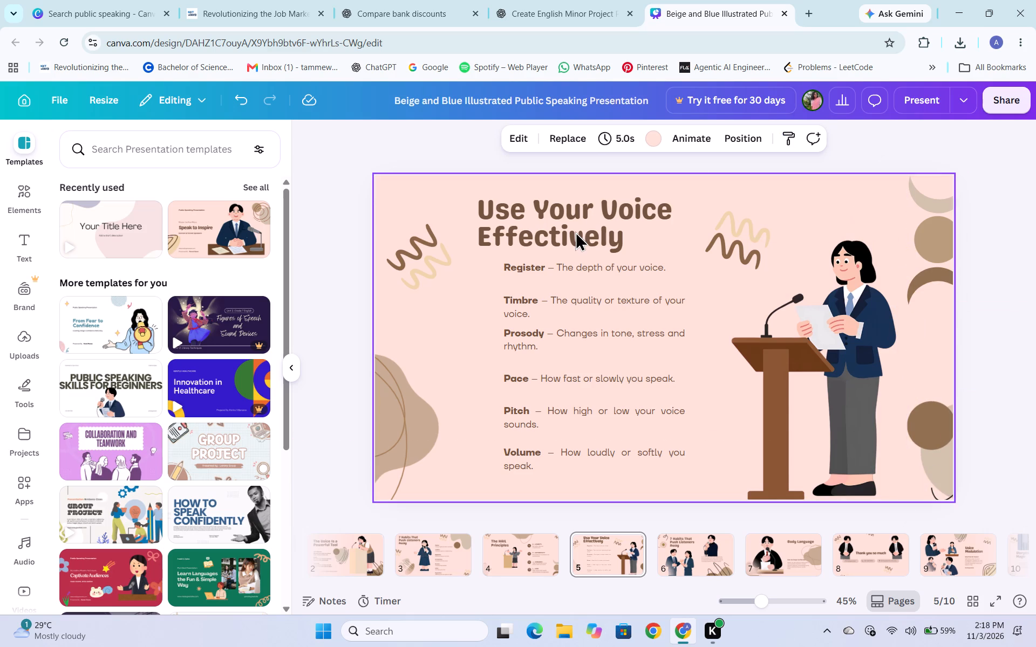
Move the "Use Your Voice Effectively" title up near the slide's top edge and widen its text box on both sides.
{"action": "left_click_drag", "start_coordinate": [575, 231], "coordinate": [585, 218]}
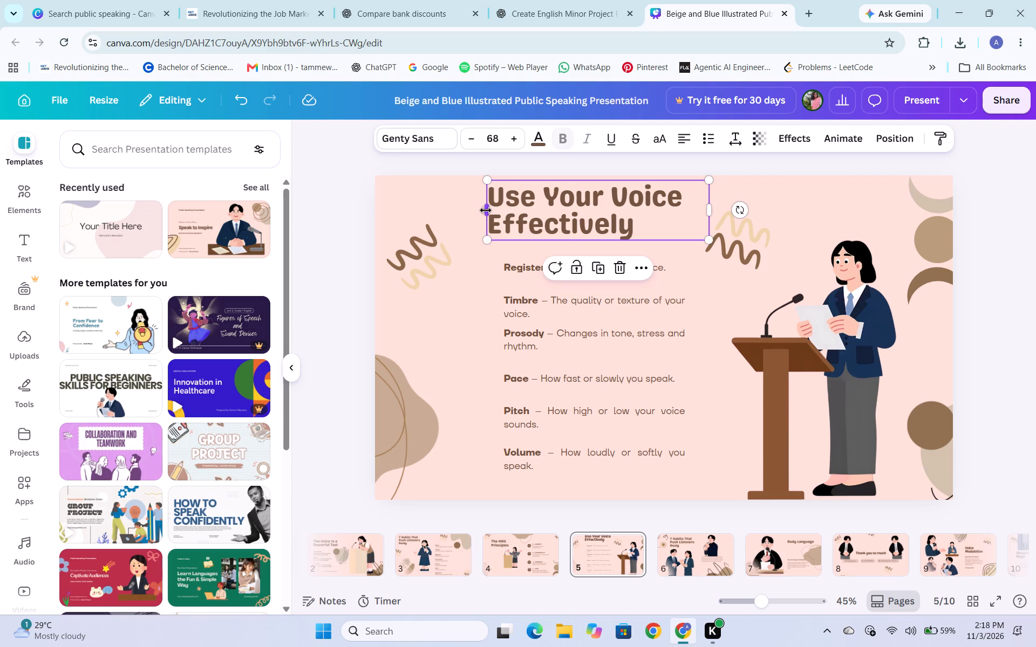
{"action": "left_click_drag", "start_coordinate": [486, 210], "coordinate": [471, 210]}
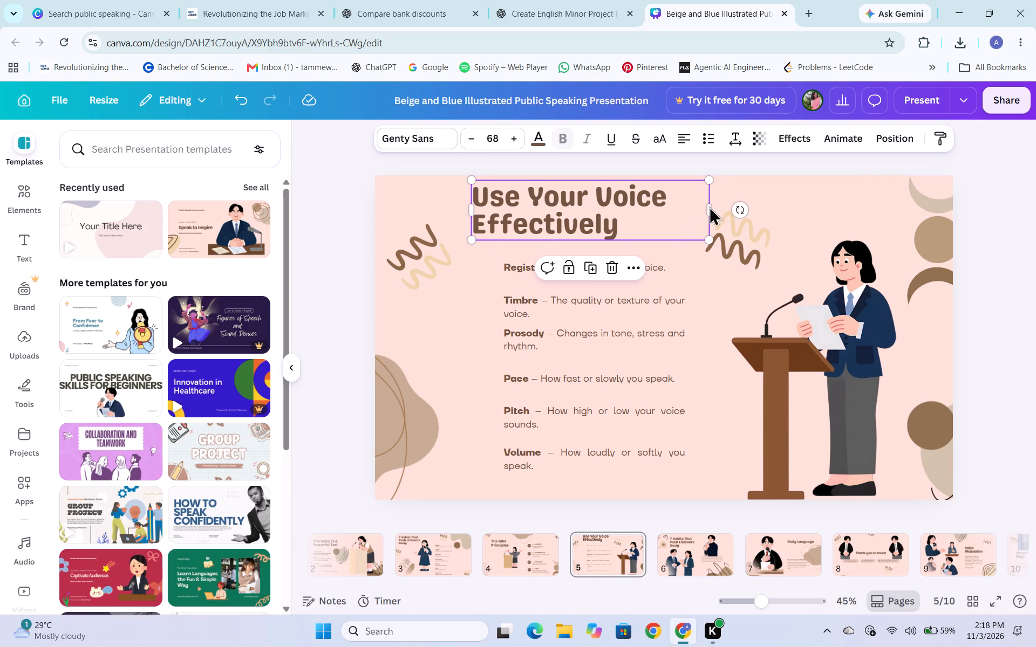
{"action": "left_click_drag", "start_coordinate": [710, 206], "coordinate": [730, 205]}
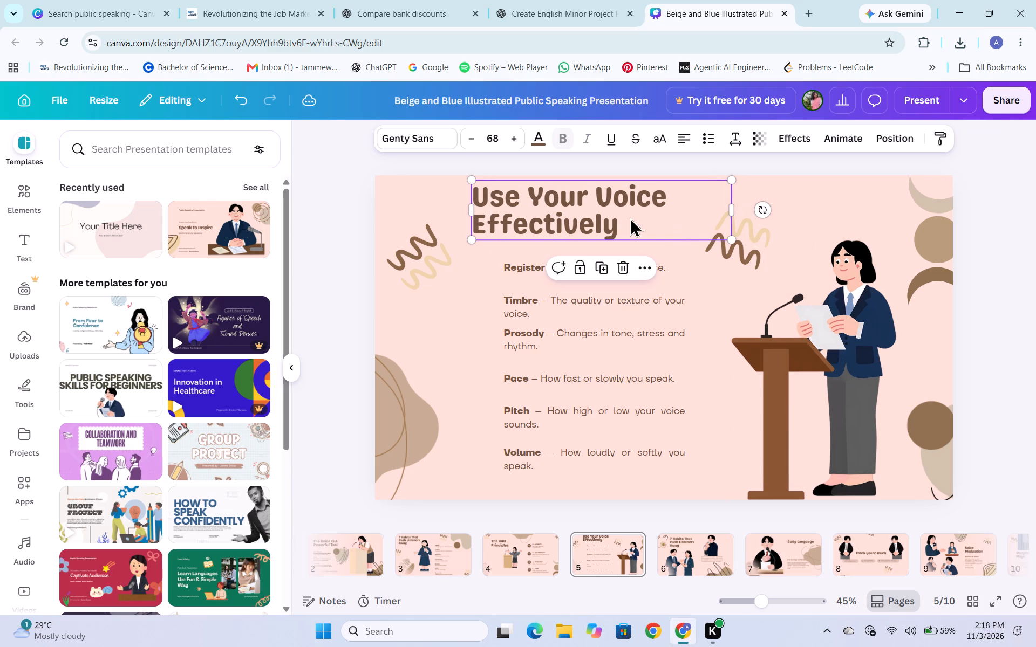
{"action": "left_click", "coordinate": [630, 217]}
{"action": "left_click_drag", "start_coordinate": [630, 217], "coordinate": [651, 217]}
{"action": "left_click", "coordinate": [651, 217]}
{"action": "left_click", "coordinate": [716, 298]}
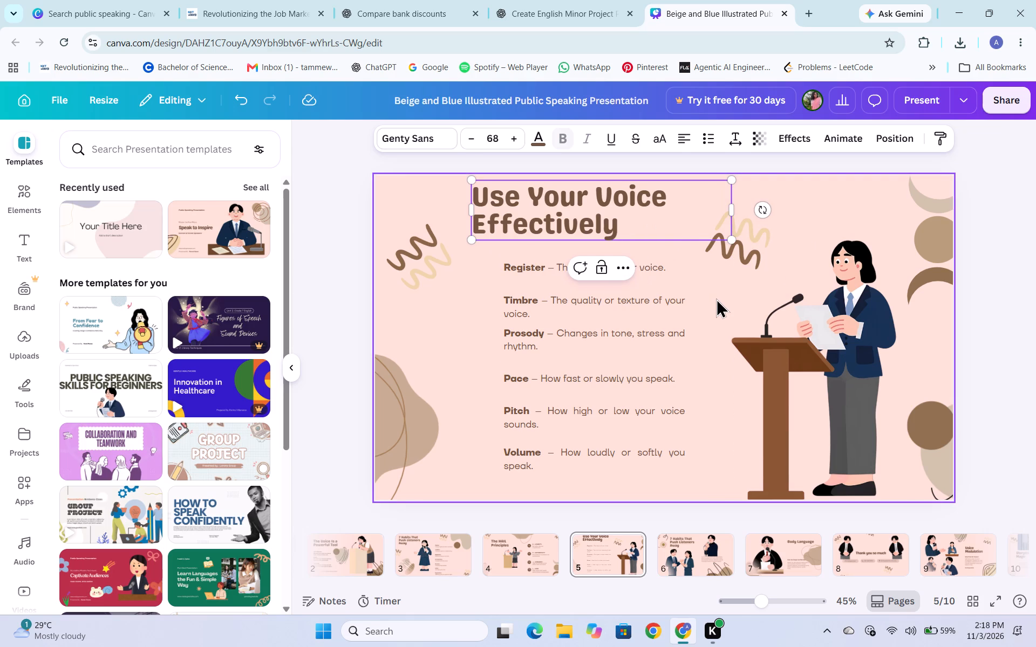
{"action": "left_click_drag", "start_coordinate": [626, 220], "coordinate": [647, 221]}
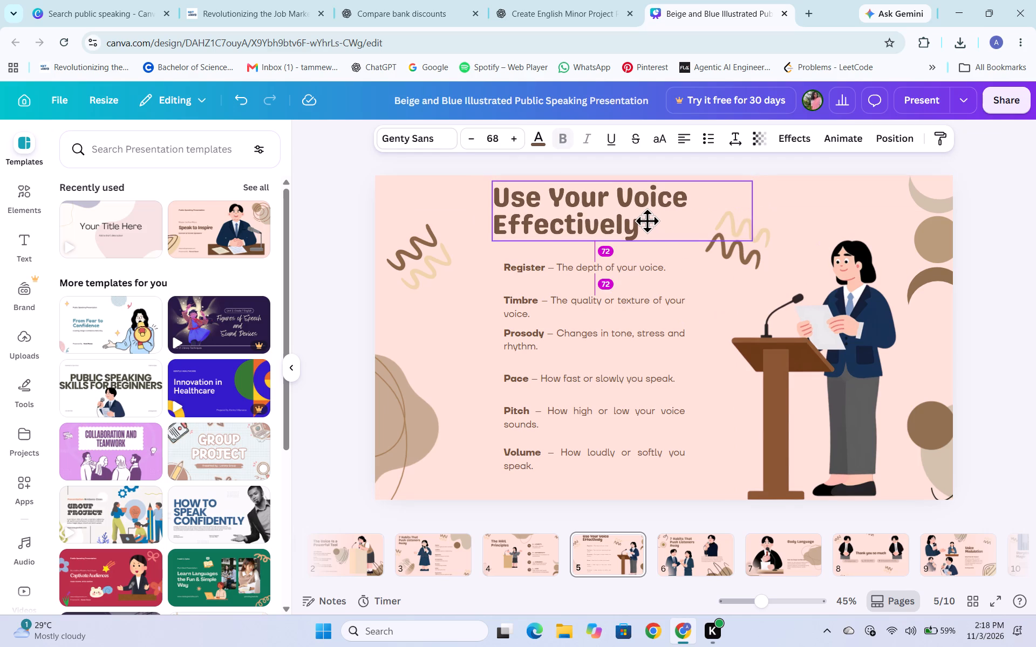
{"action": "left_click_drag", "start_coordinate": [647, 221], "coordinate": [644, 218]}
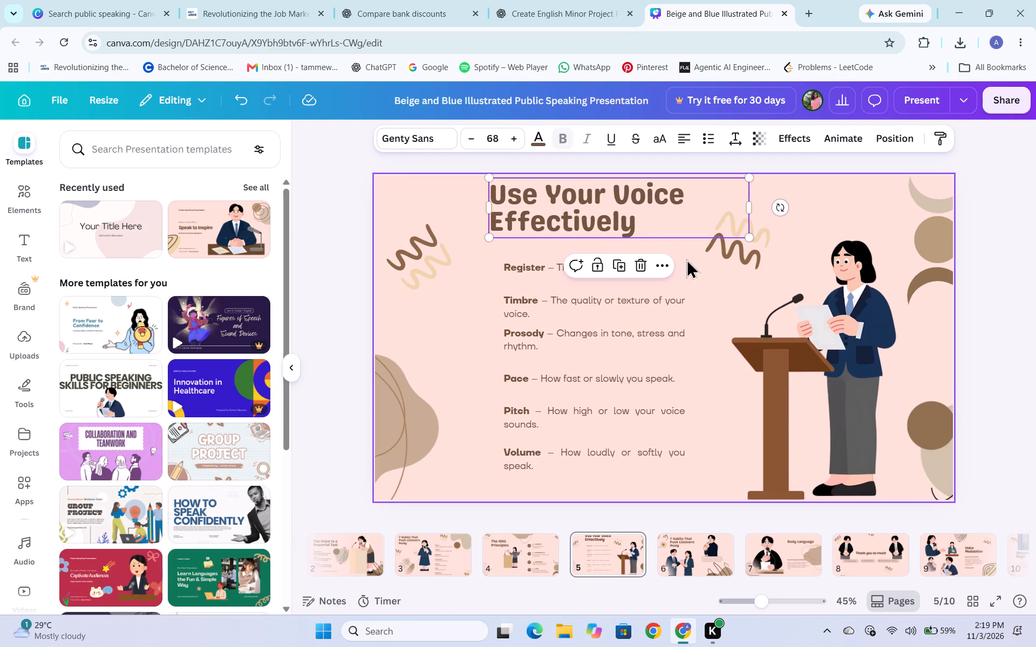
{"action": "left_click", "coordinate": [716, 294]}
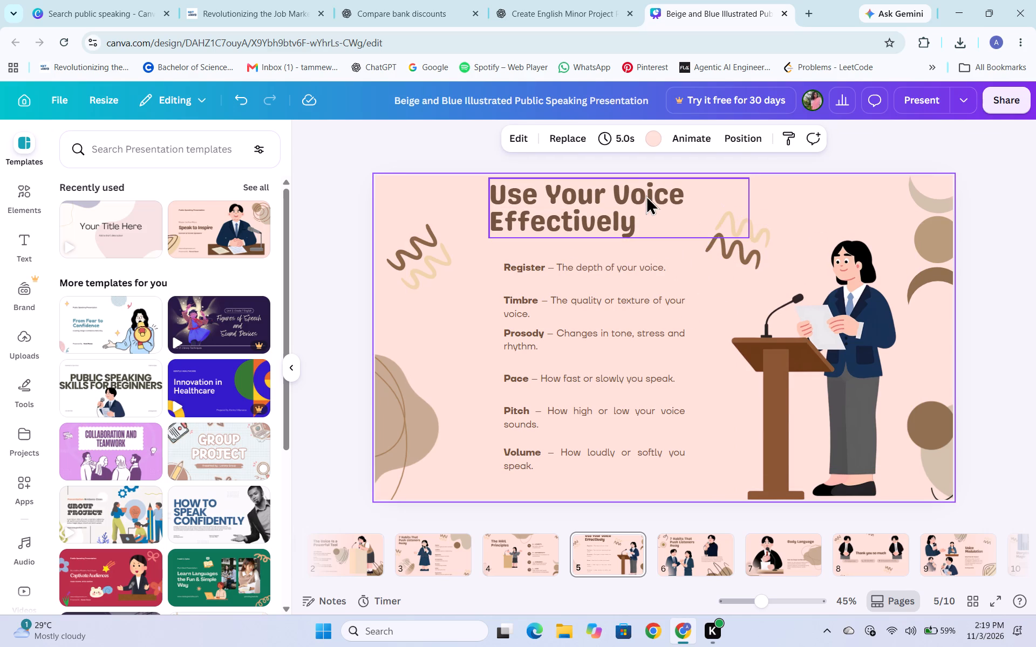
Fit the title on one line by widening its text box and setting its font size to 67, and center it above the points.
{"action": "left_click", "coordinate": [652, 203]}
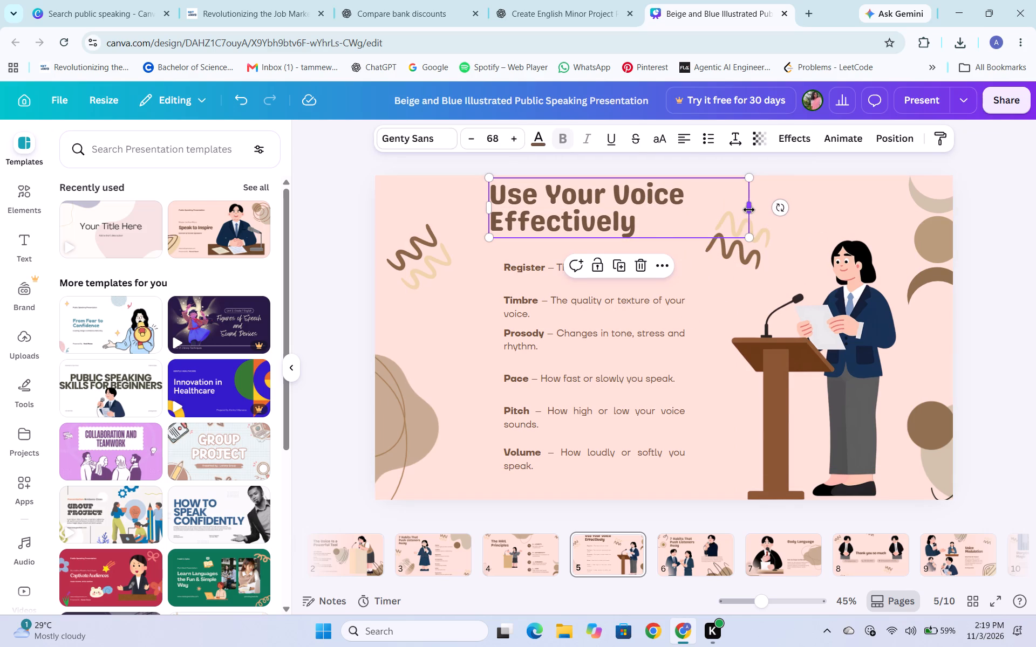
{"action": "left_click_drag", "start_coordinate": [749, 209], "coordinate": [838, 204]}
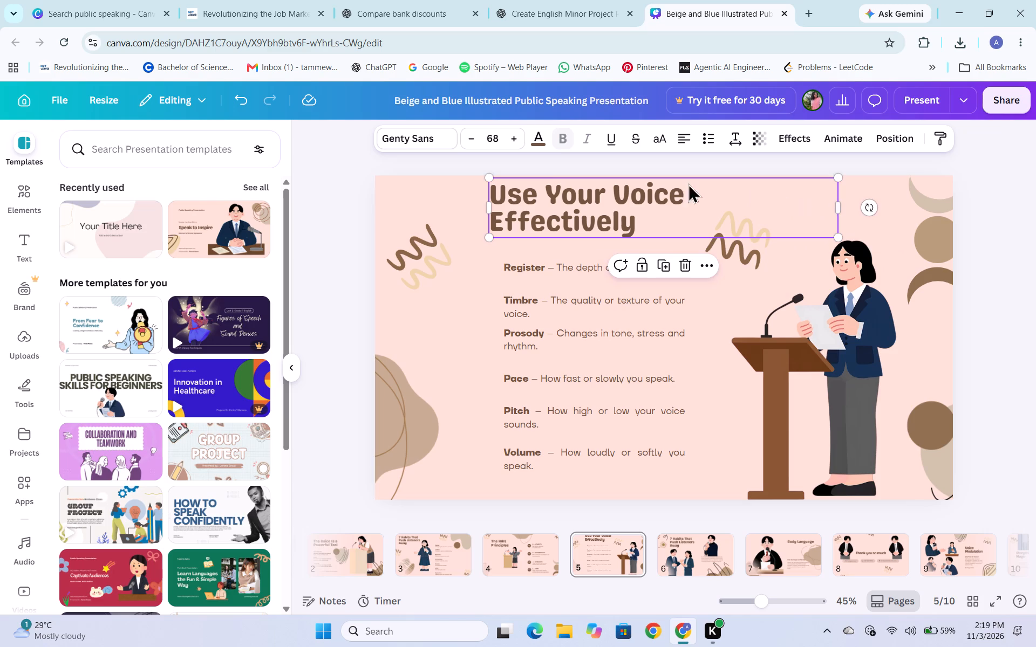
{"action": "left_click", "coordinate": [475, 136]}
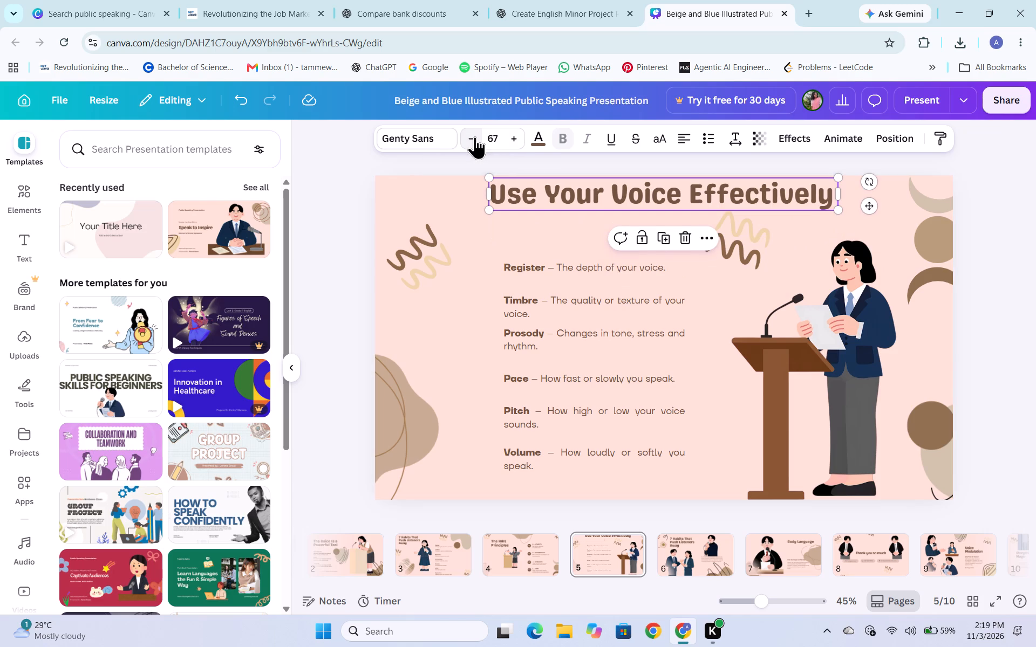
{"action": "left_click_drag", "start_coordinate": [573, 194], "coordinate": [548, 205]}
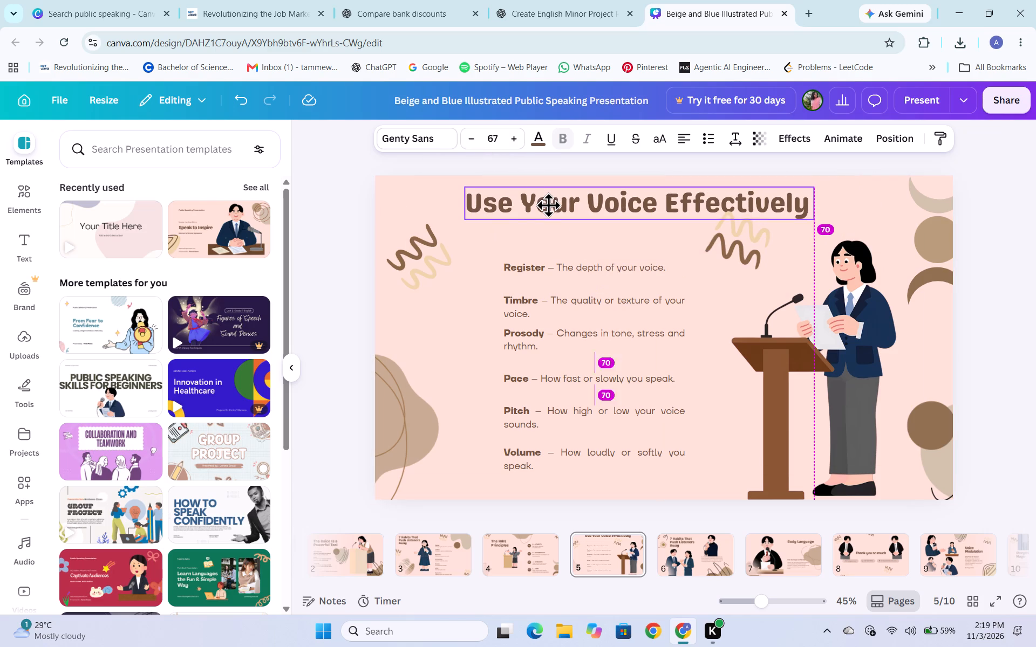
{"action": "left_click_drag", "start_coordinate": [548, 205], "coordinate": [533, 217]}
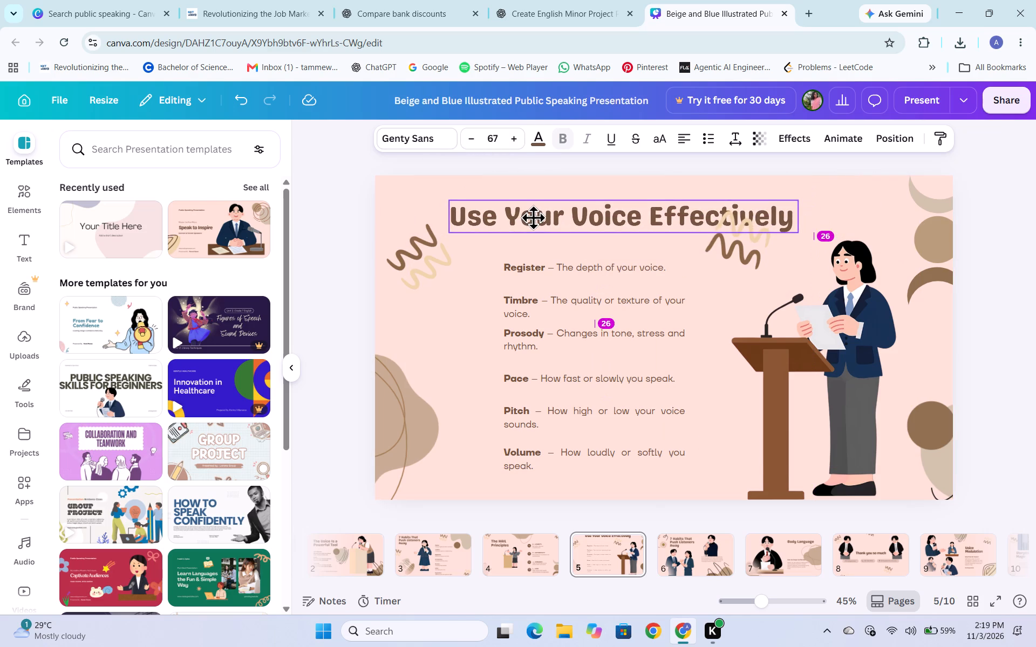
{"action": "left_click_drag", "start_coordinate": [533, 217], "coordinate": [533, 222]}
Move the squiggle overlapping the title down into the gap between the Timbre line and the podium.
{"action": "left_click_drag", "start_coordinate": [746, 256], "coordinate": [1035, 445]}
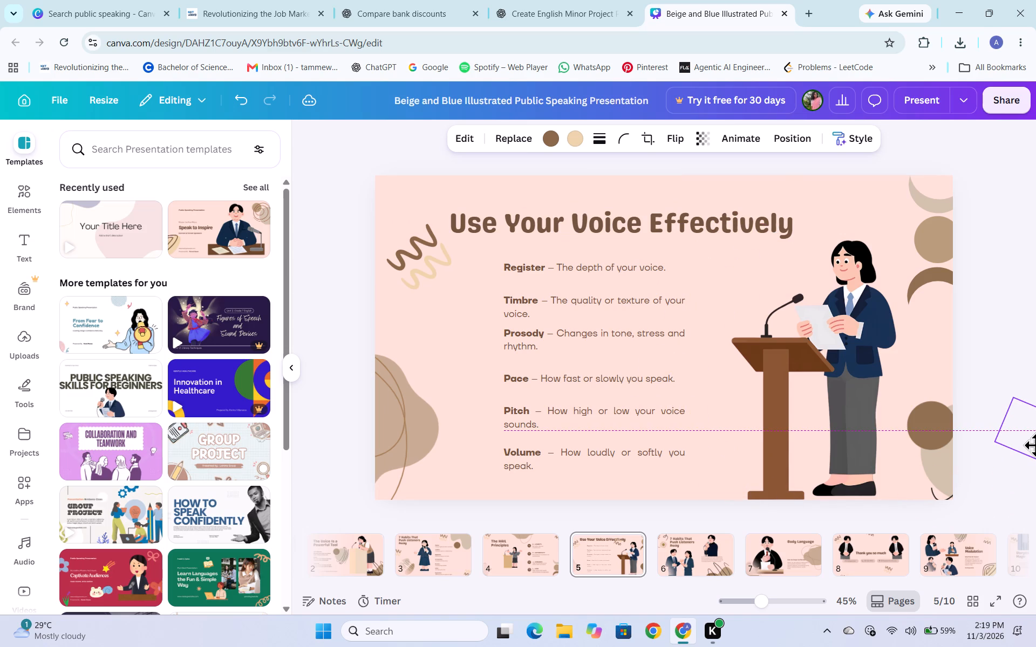
{"action": "left_click_drag", "start_coordinate": [1035, 445], "coordinate": [447, 458]}
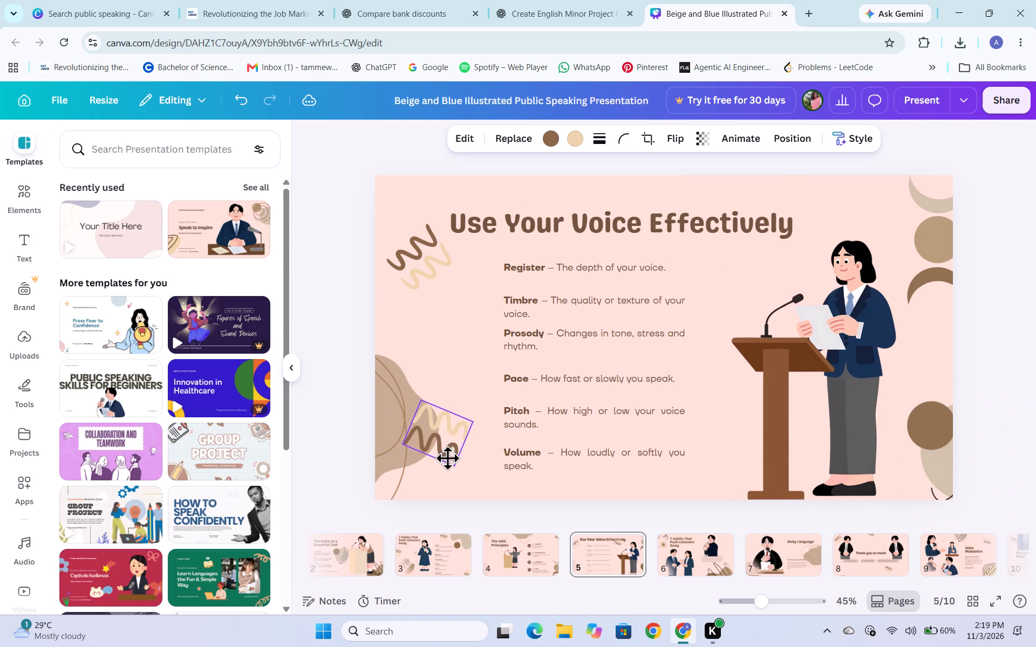
{"action": "left_click_drag", "start_coordinate": [447, 458], "coordinate": [732, 295]}
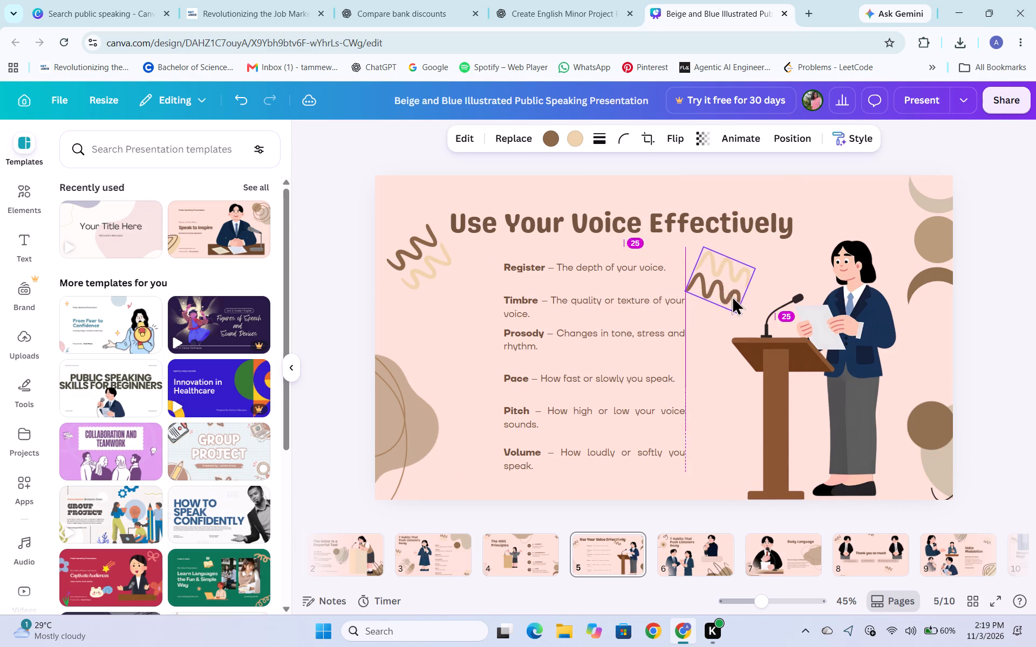
{"action": "left_click_drag", "start_coordinate": [732, 295], "coordinate": [735, 298]}
{"action": "left_click", "coordinate": [435, 316]}
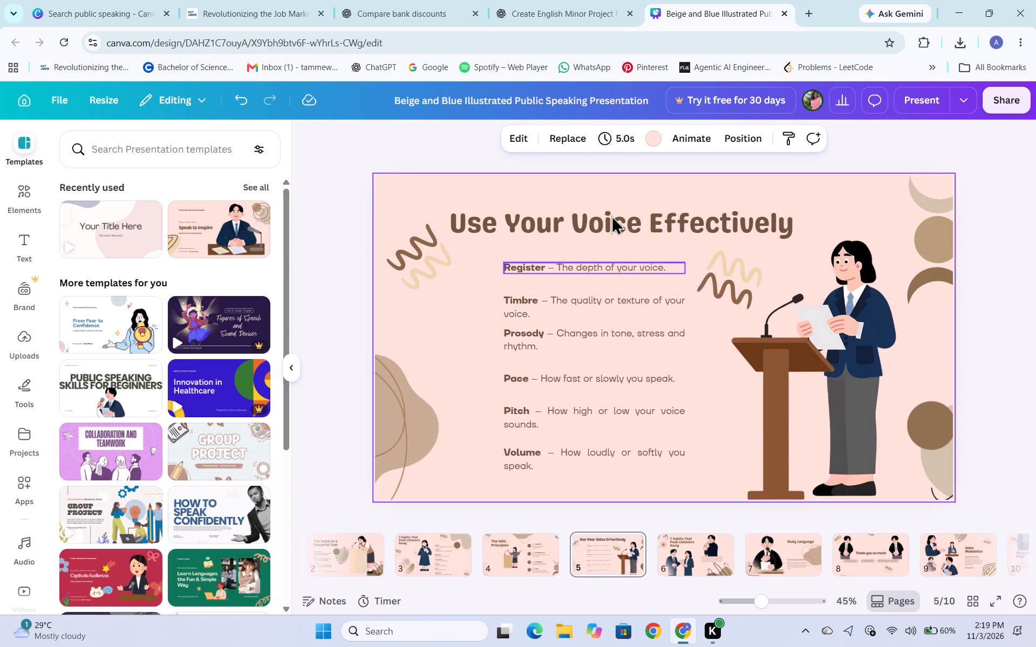
Set the title's font size to 68, narrow its text box around the two lines, and move it up clear of the Register line.
{"action": "double_click", "coordinate": [644, 217]}
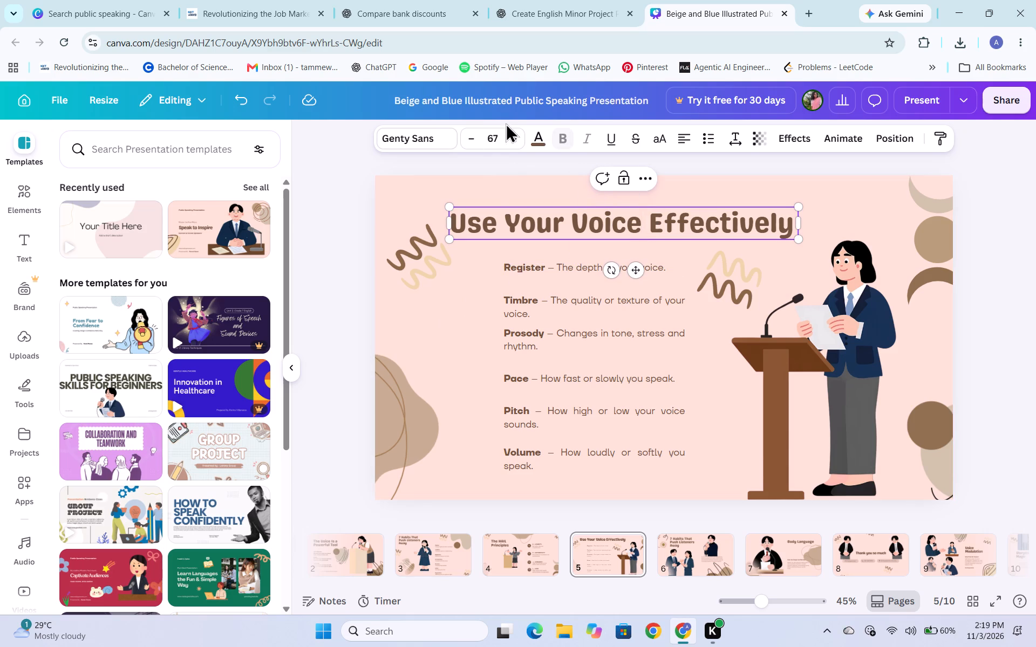
{"action": "left_click", "coordinate": [517, 133]}
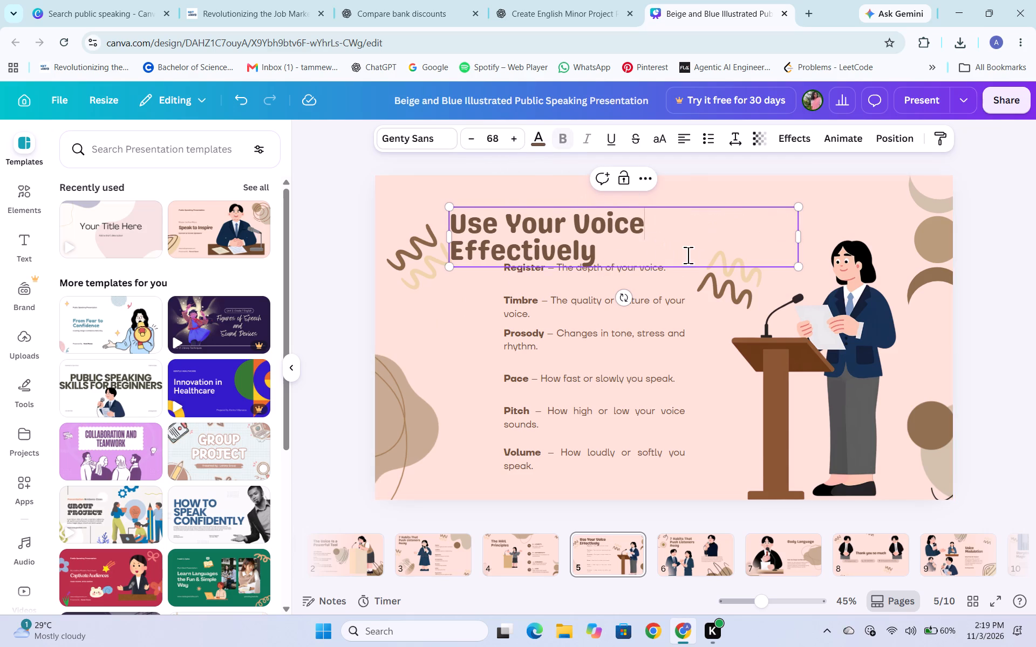
{"action": "left_click_drag", "start_coordinate": [697, 256], "coordinate": [731, 256]}
{"action": "left_click_drag", "start_coordinate": [799, 235], "coordinate": [667, 231]}
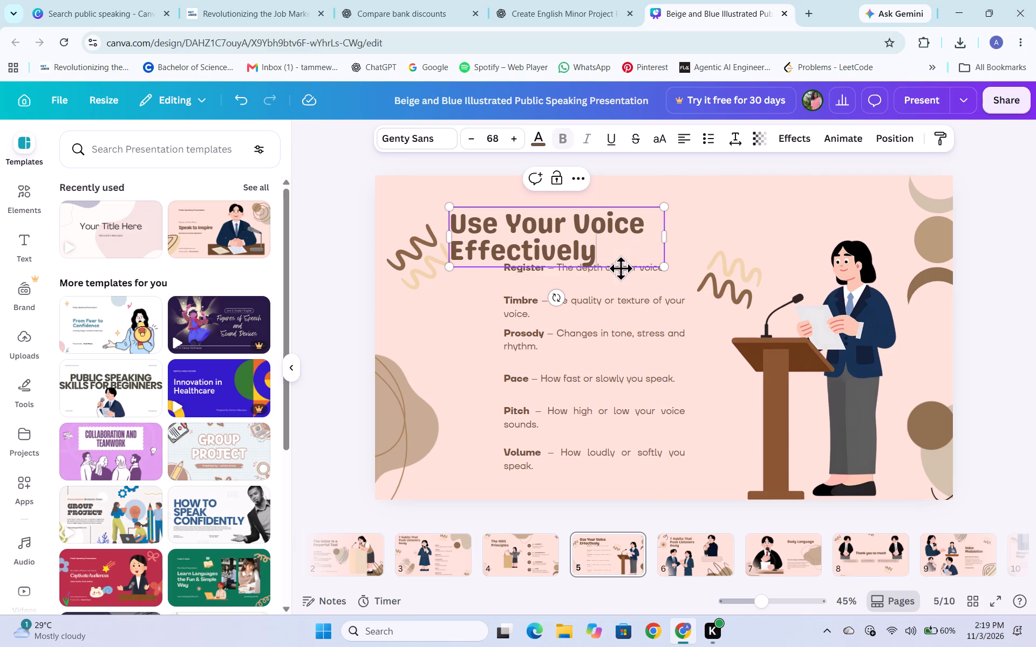
{"action": "left_click_drag", "start_coordinate": [621, 268], "coordinate": [666, 246]}
{"action": "left_click", "coordinate": [814, 231]}
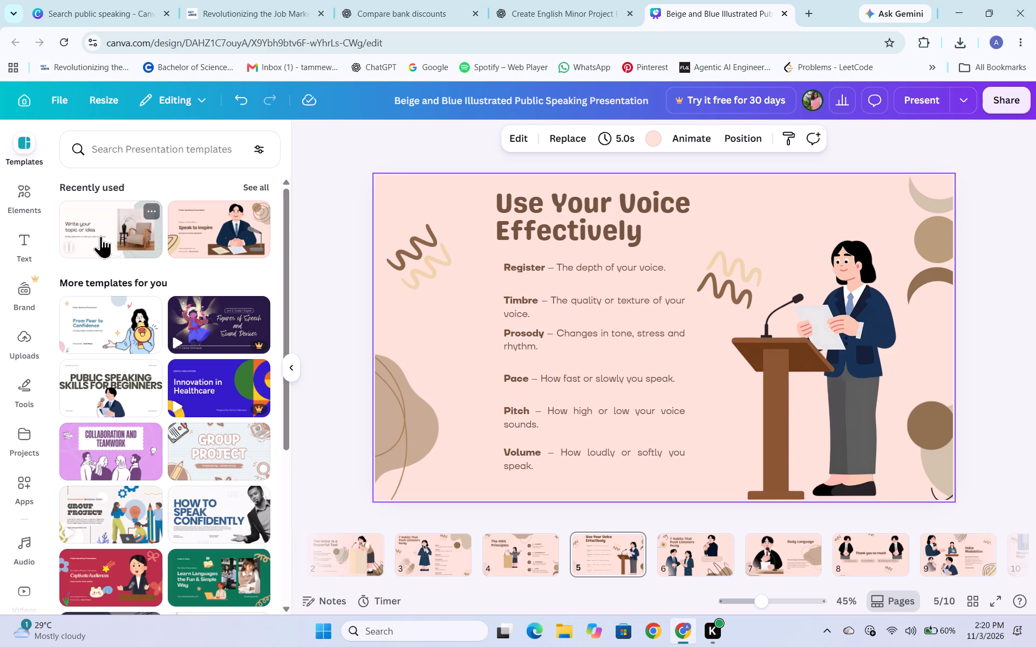
Add page 11 at the end using the "Your Title Here" layout from the Simple Presentation in Pink Lilac Pastel Blobs Basic Style template.
{"action": "left_click", "coordinate": [101, 236]}
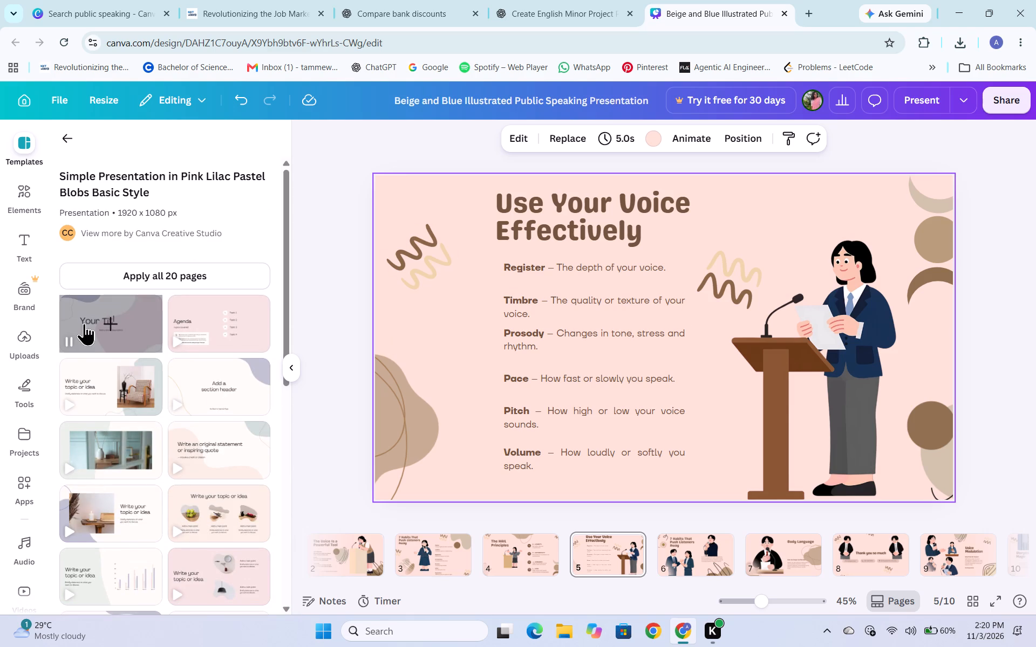
{"action": "left_click", "coordinate": [84, 323]}
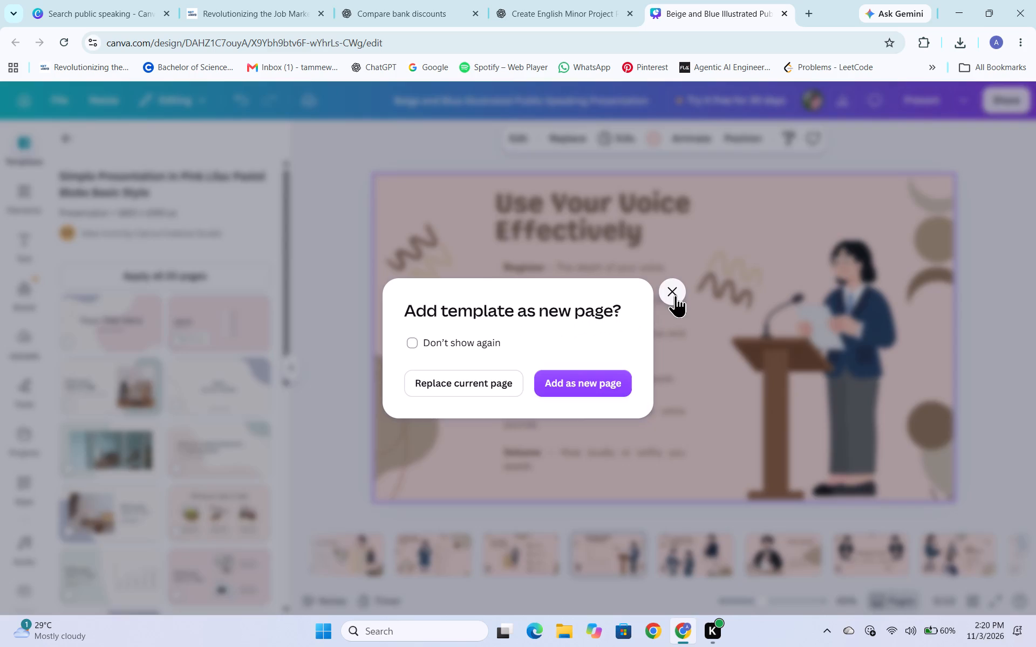
{"action": "left_click", "coordinate": [676, 295]}
{"action": "scroll", "coordinate": [883, 553], "scroll_direction": "left", "scroll_amount": 5}
{"action": "left_click", "coordinate": [963, 549]}
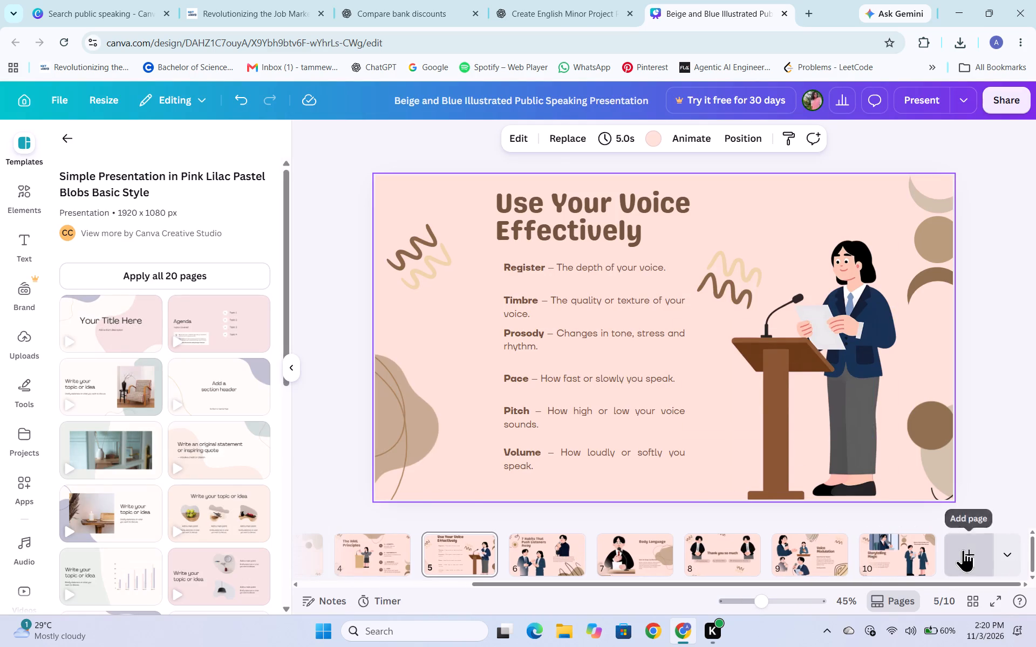
{"action": "left_click", "coordinate": [115, 323]}
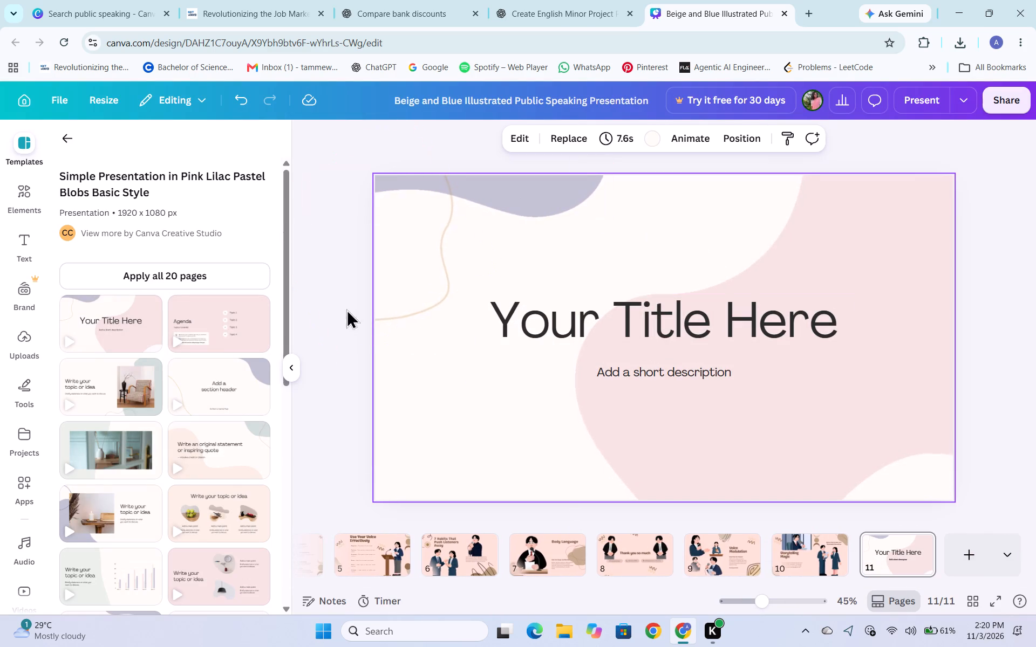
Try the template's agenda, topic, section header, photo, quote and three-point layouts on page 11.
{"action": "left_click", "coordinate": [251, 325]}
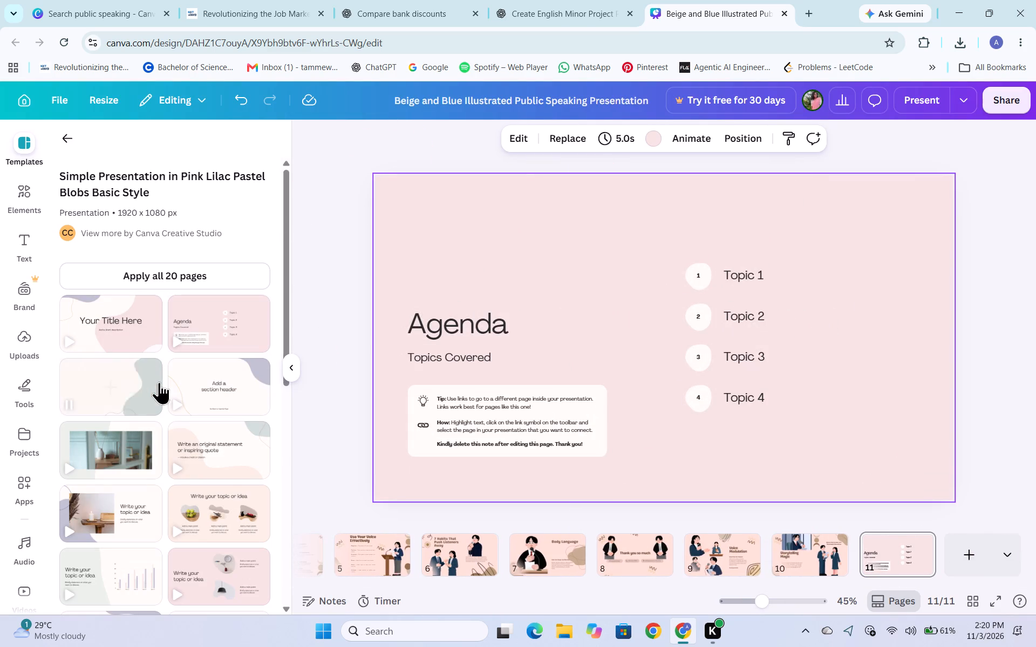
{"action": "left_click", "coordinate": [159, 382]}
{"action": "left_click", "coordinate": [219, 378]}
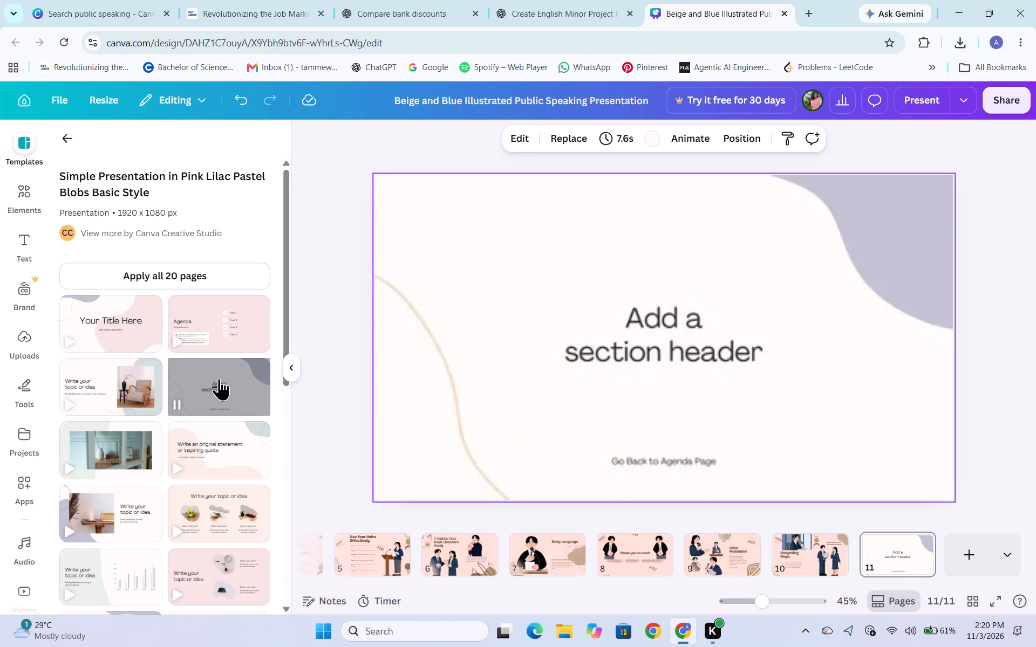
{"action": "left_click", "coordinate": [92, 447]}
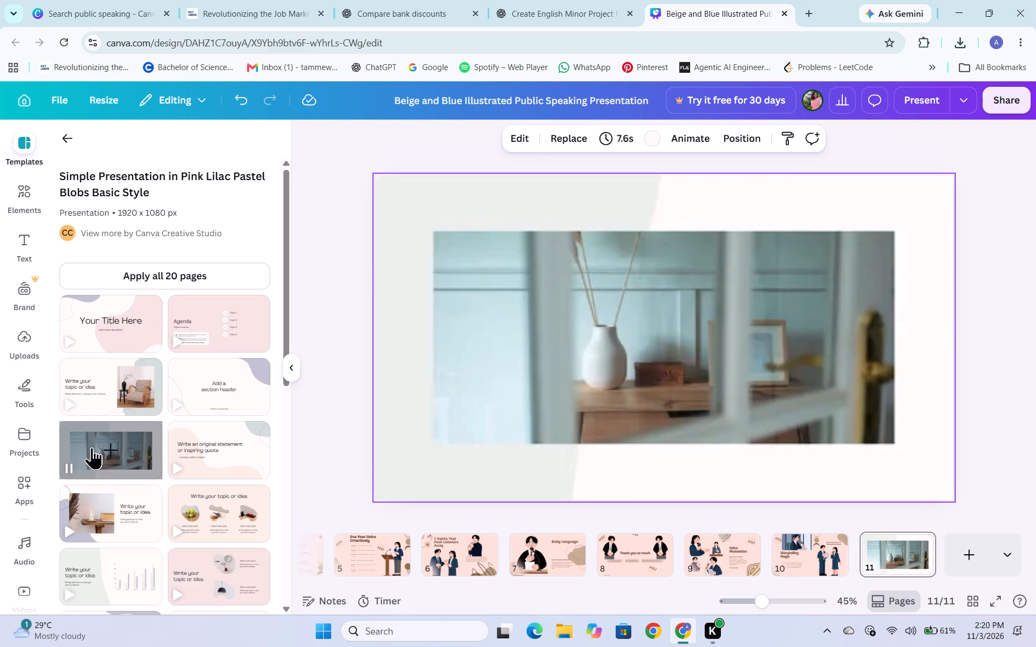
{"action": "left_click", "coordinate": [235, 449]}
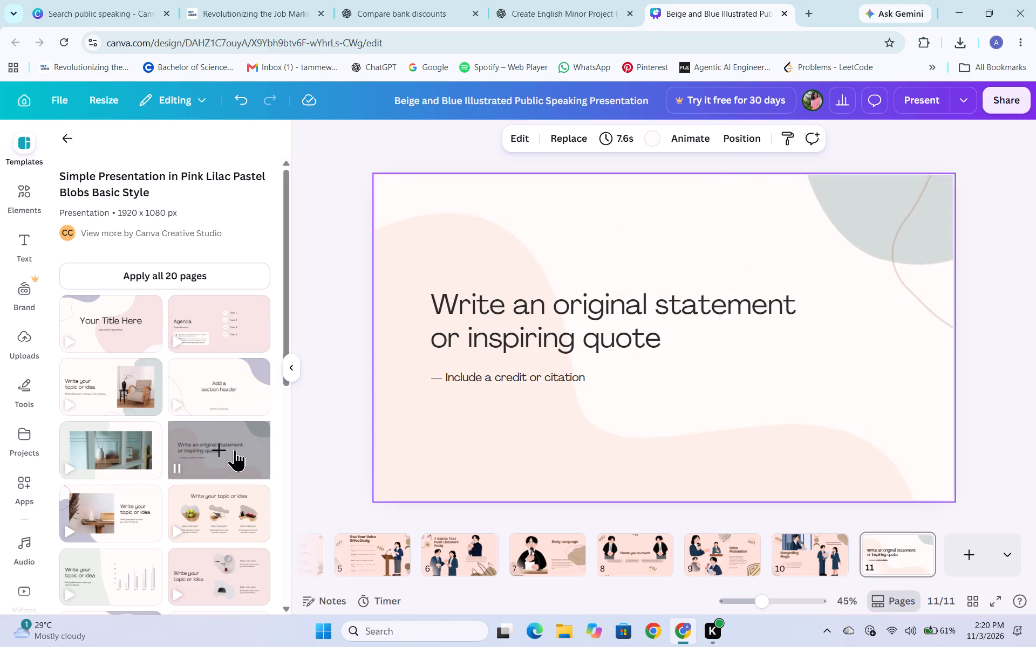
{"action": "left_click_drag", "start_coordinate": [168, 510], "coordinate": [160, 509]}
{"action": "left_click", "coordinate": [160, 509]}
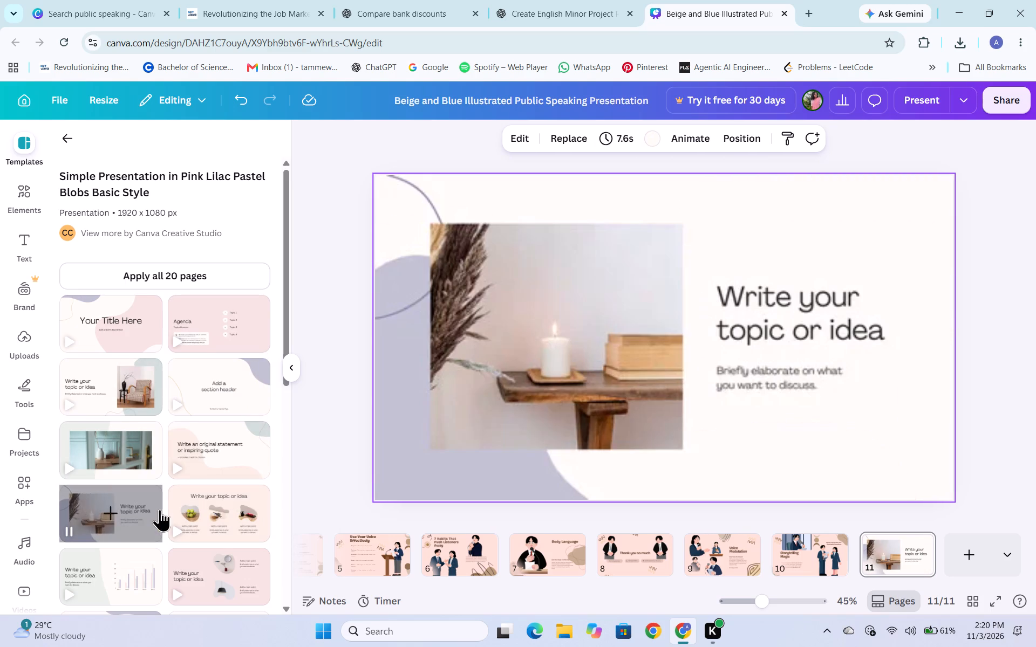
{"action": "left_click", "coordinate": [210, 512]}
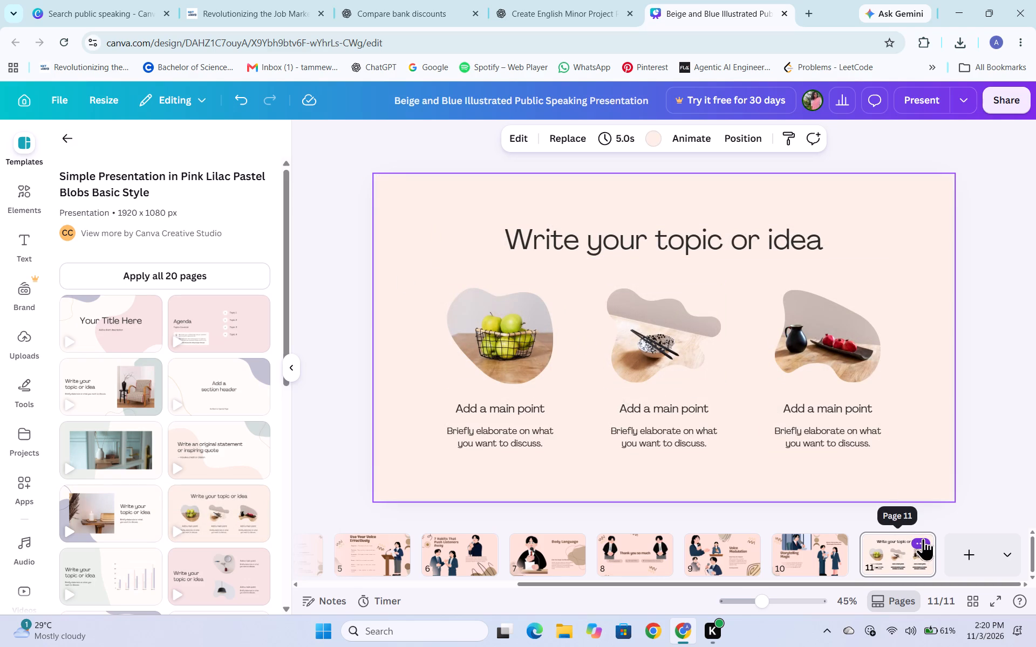
Undo all the layouts applied to page 11 and the addition of the page itself.
{"action": "left_click", "coordinate": [923, 538]}
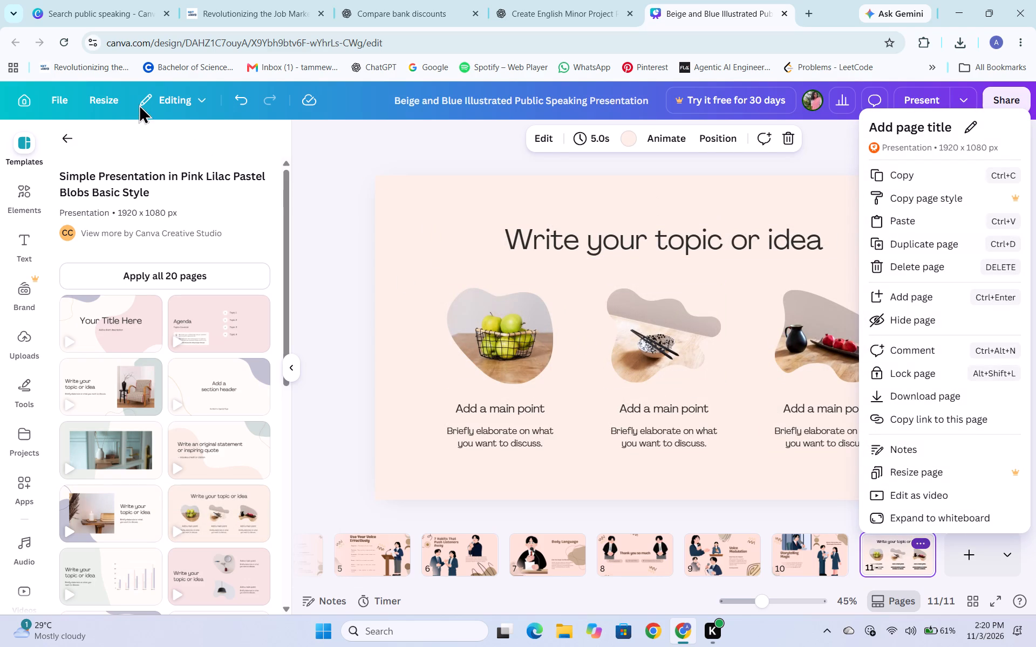
{"action": "left_click", "coordinate": [234, 105]}
{"action": "left_click", "coordinate": [240, 102]}
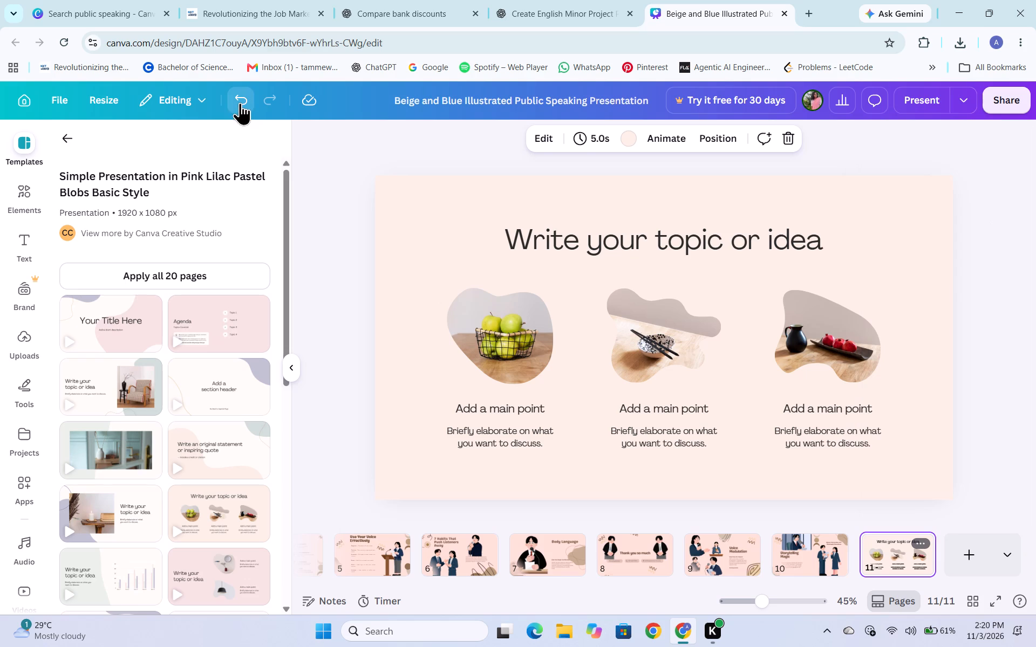
{"action": "left_click", "coordinate": [240, 102]}
{"action": "left_click", "coordinate": [240, 102]}
{"action": "left_click", "coordinate": [240, 102]}
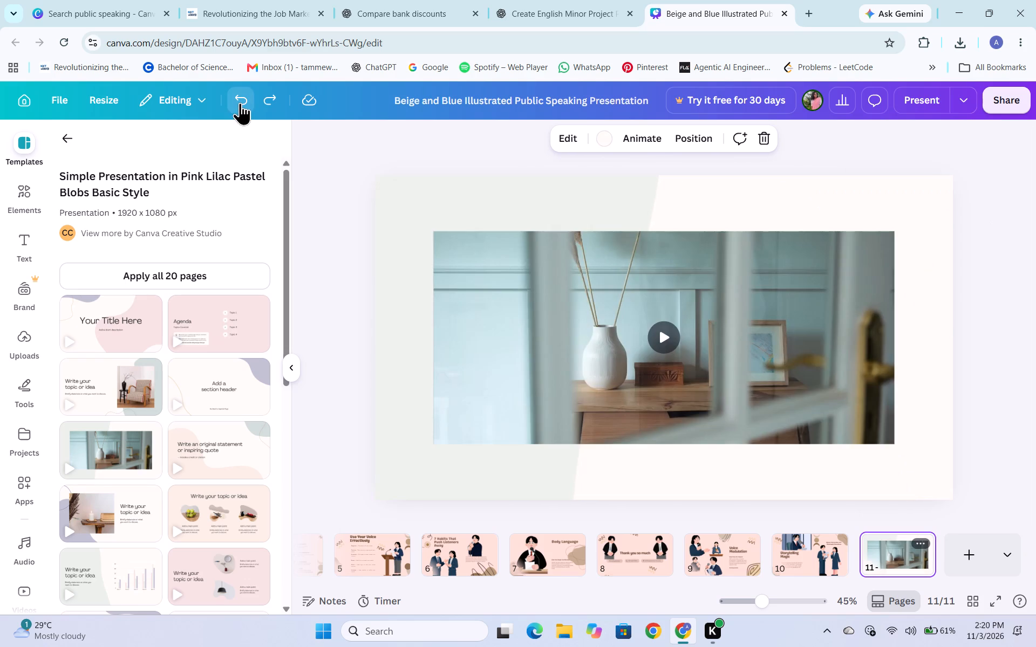
{"action": "left_click", "coordinate": [240, 102]}
{"action": "left_click", "coordinate": [240, 102]}
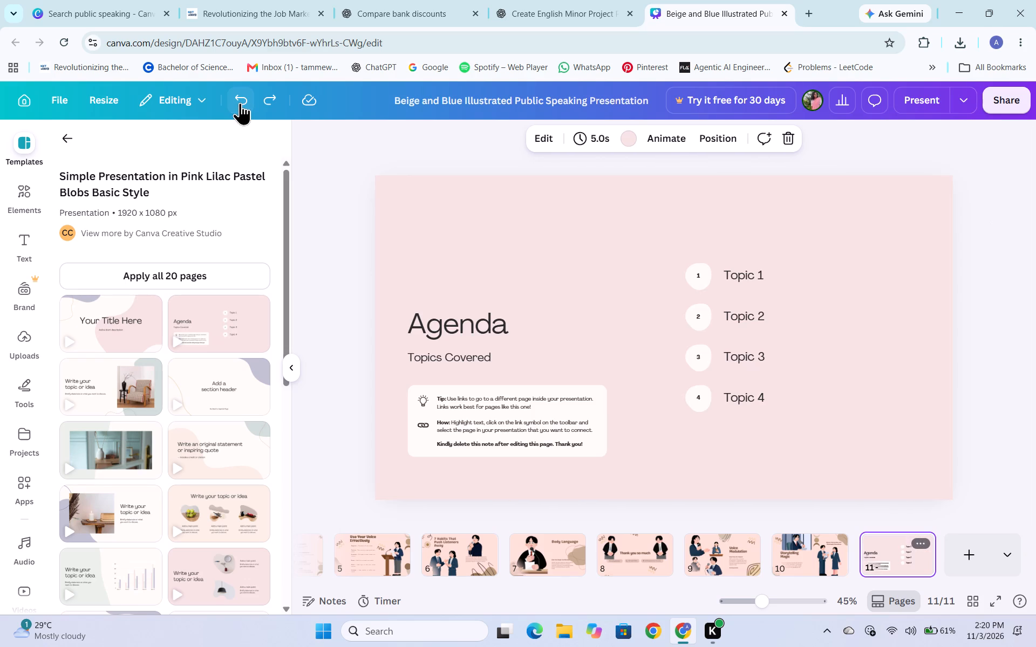
{"action": "left_click", "coordinate": [240, 102]}
{"action": "left_click", "coordinate": [240, 102]}
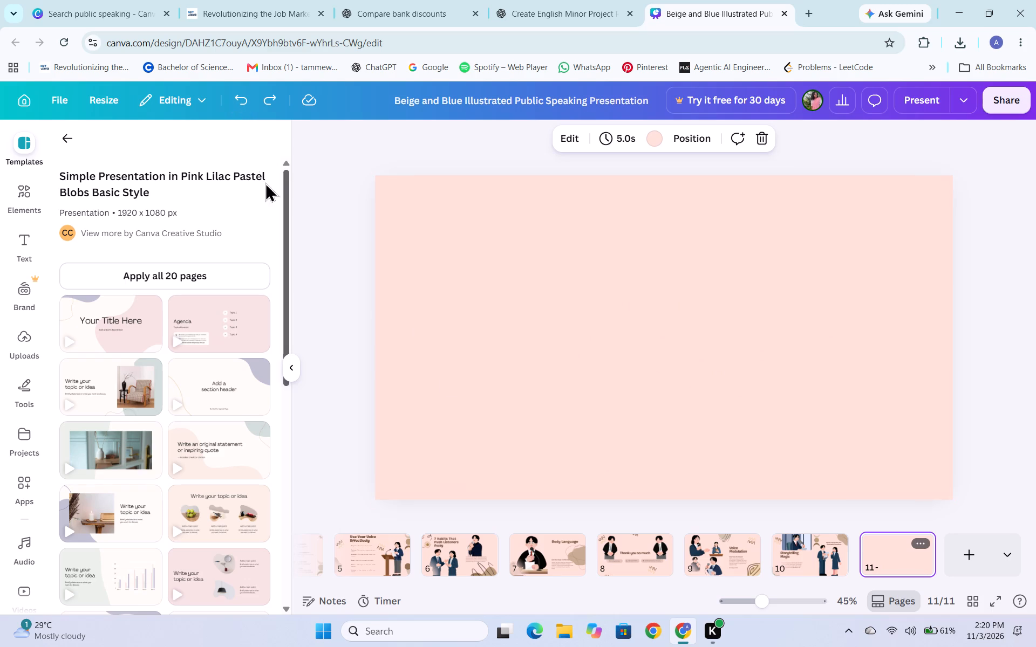
{"action": "left_click", "coordinate": [231, 106]}
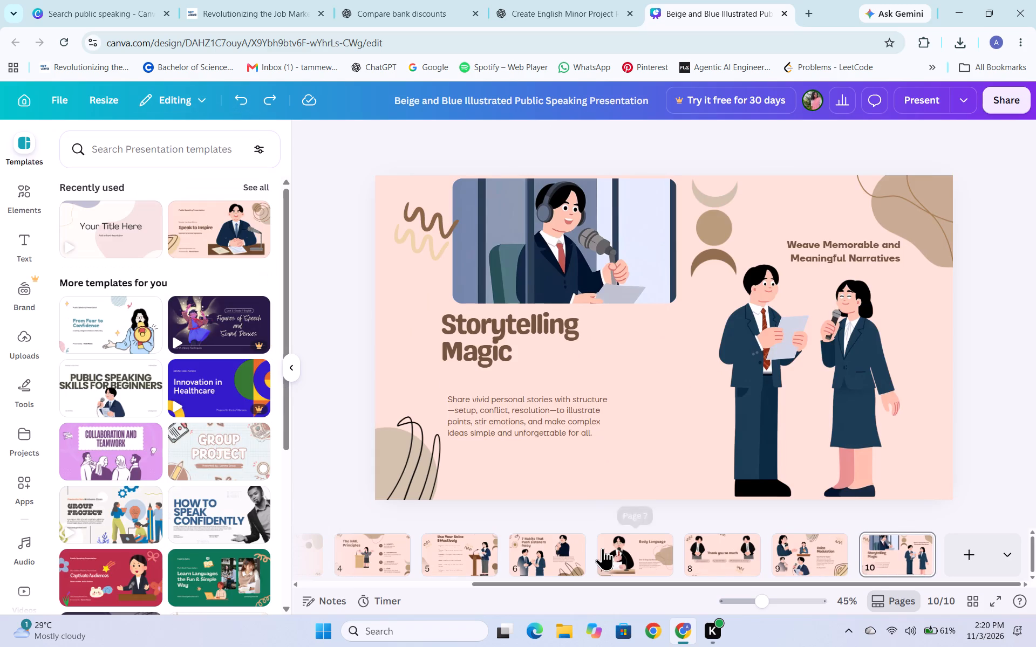
{"action": "scroll", "coordinate": [603, 548], "scroll_direction": "right", "scroll_amount": 3}
{"action": "left_click", "coordinate": [616, 572]}
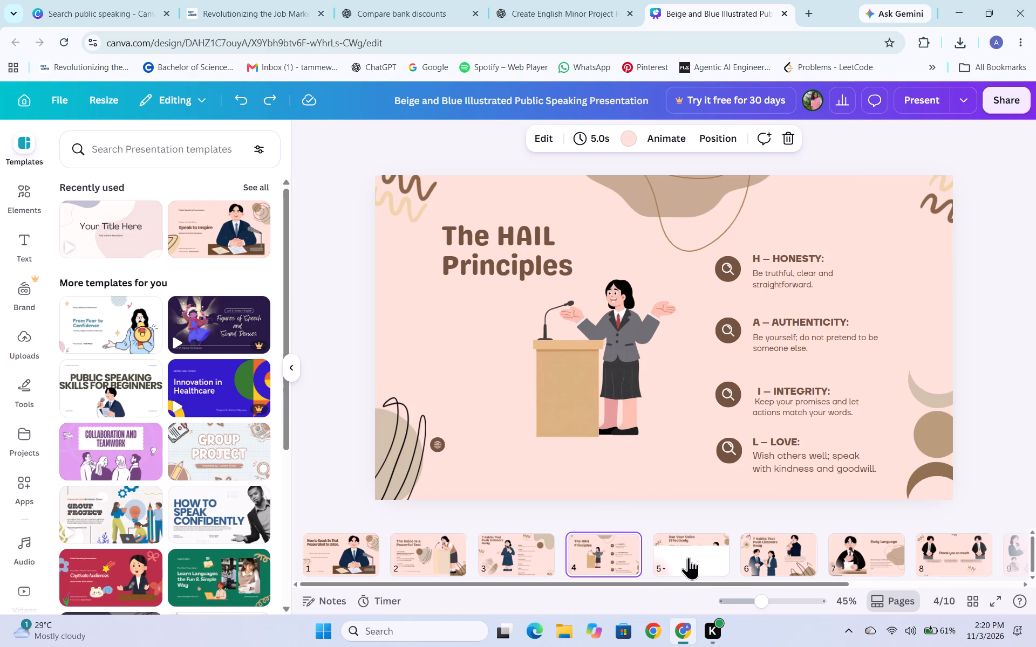
{"action": "left_click", "coordinate": [689, 557]}
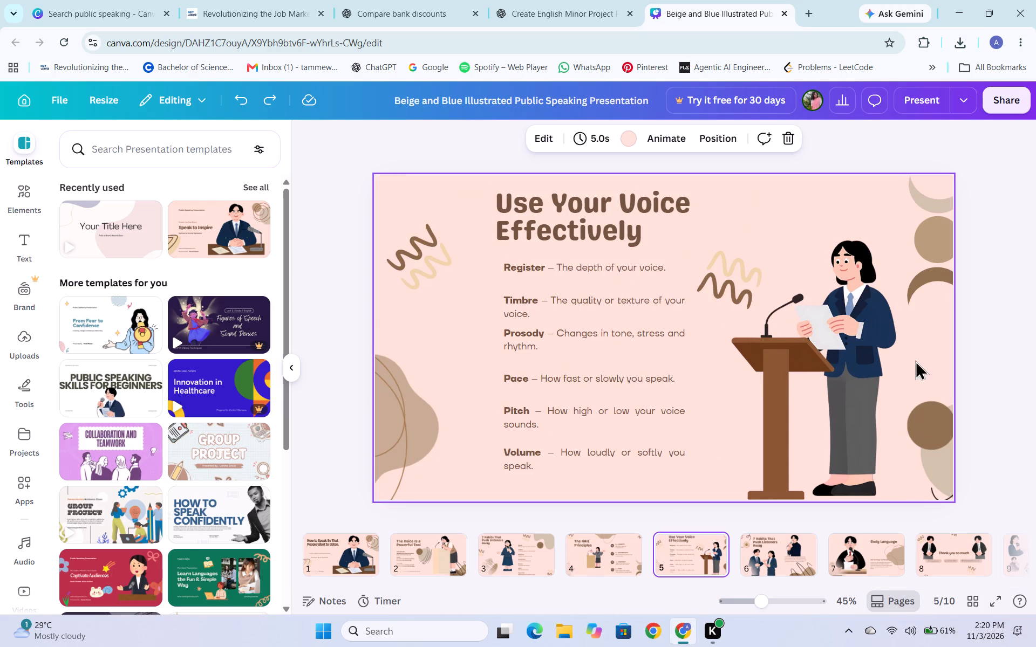
{"action": "left_click_drag", "start_coordinate": [921, 253], "coordinate": [924, 259]}
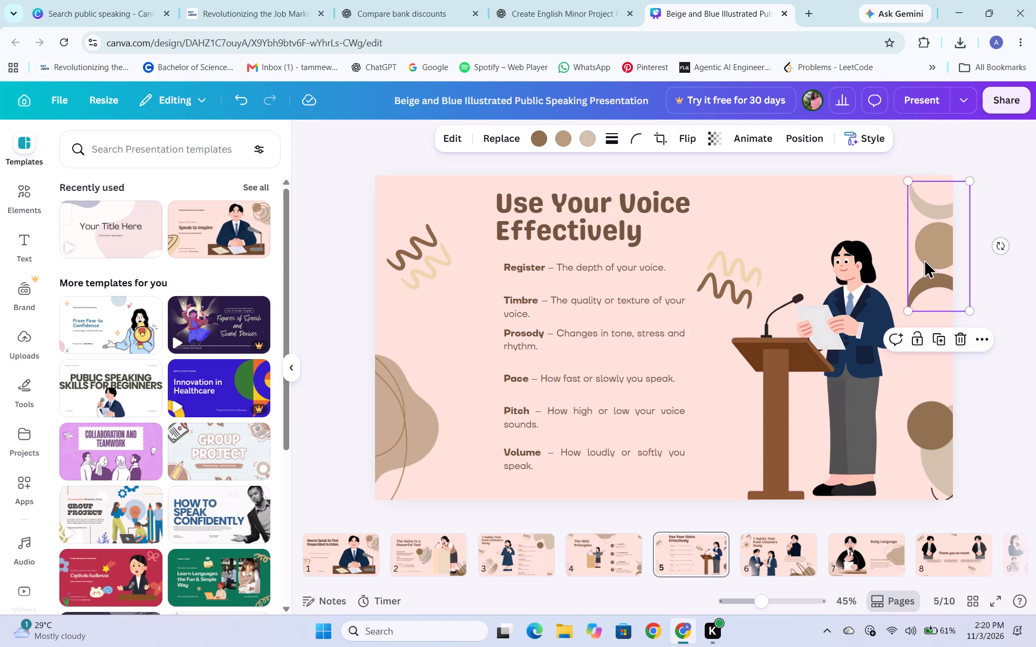
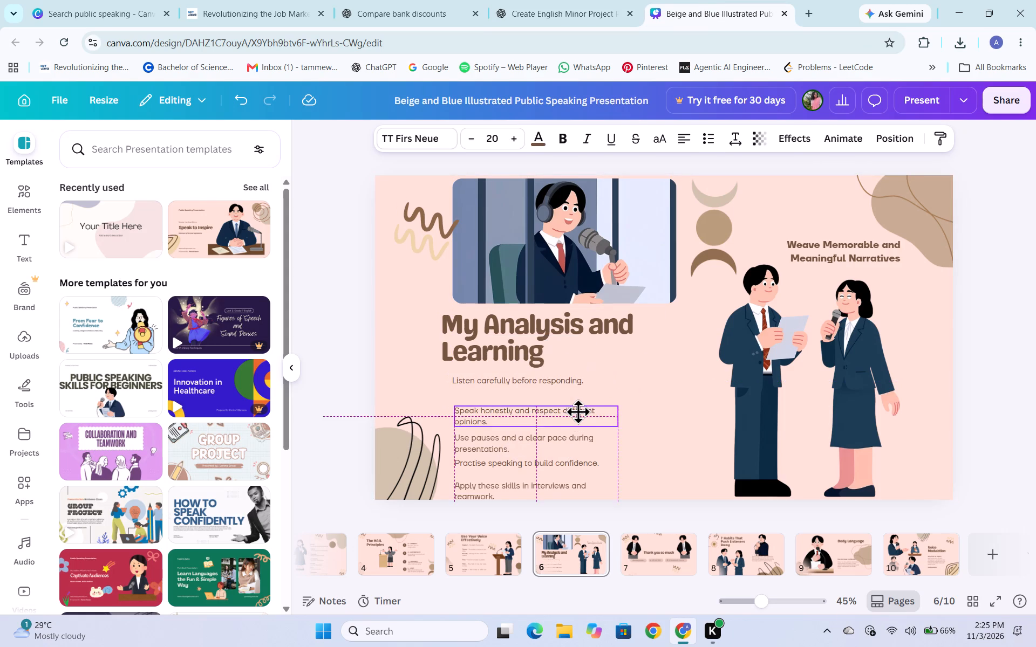
{"action": "left_click_drag", "start_coordinate": [578, 411], "coordinate": [576, 404]}
{"action": "left_click", "coordinate": [574, 431]}
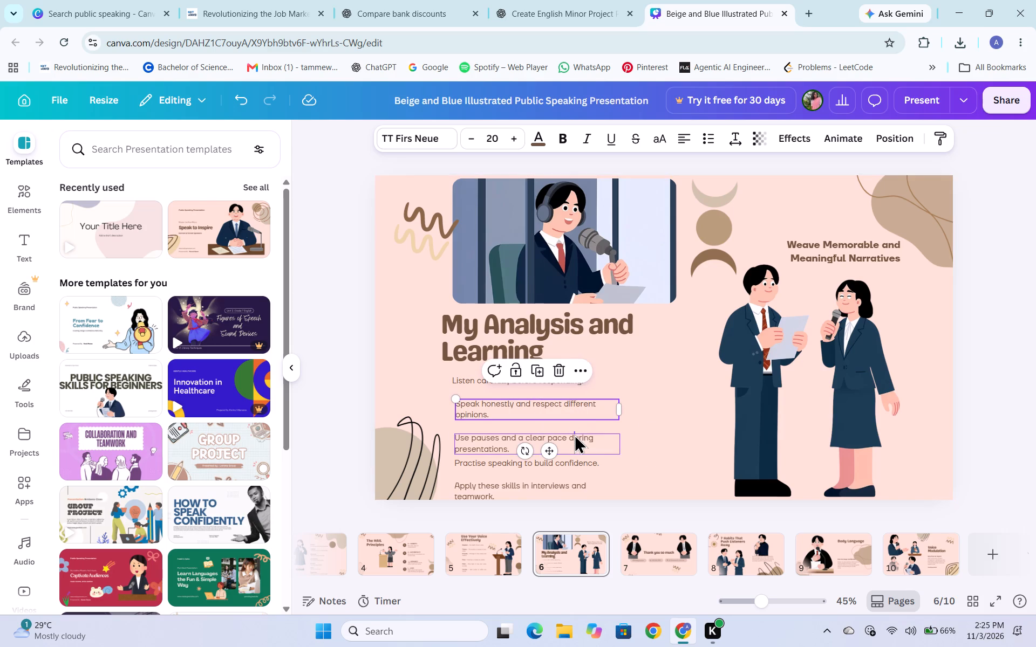
{"action": "left_click", "coordinate": [574, 434]}
{"action": "left_click", "coordinate": [574, 434]}
{"action": "left_click_drag", "start_coordinate": [574, 434], "coordinate": [586, 431]}
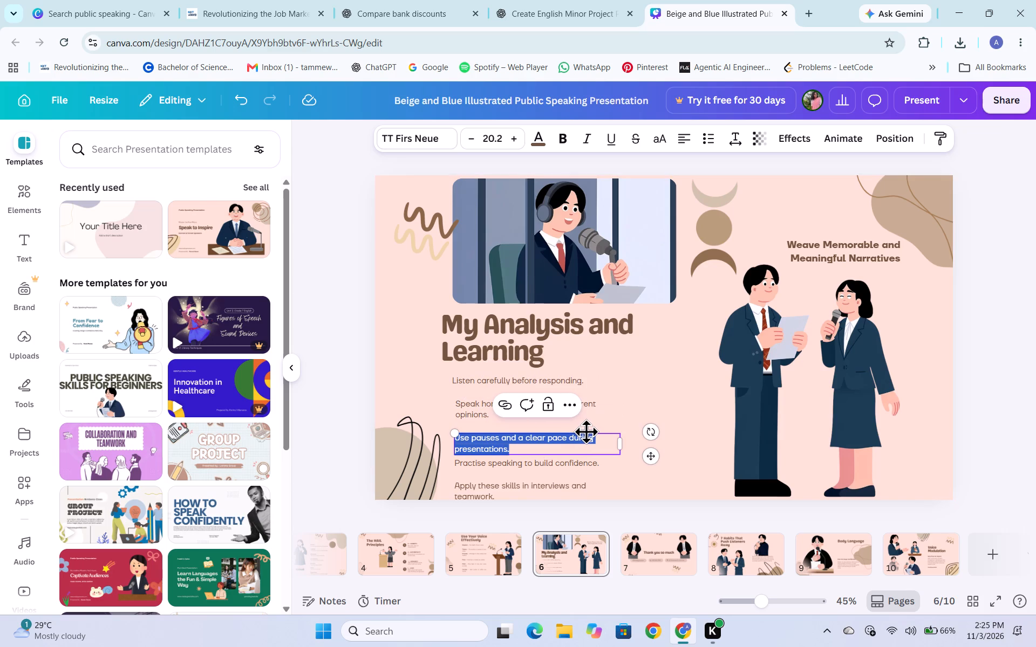
{"action": "left_click", "coordinate": [595, 430]}
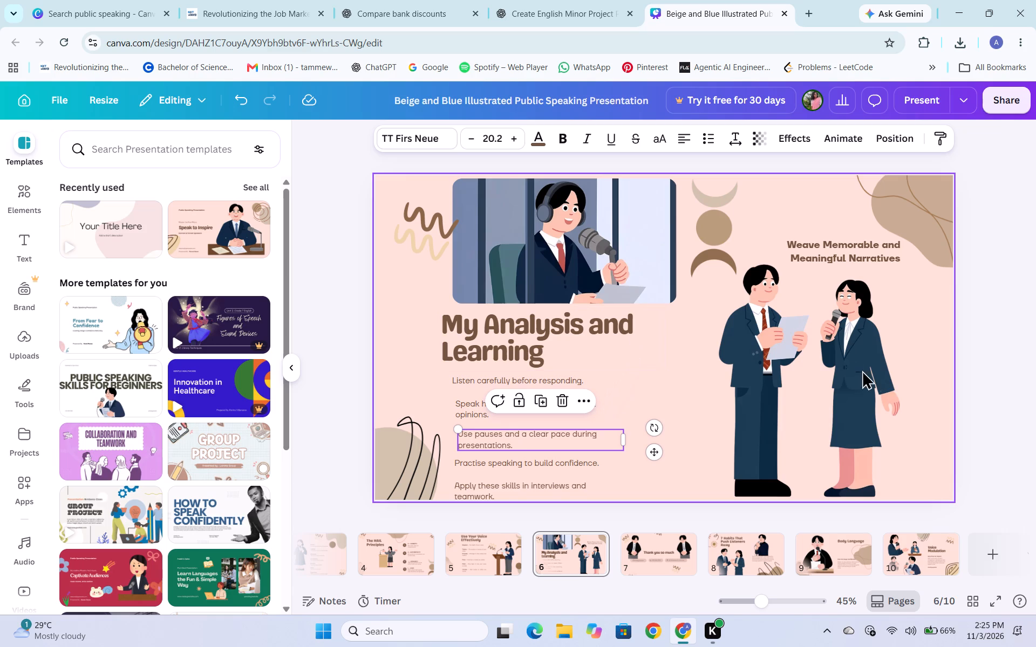
Move the podcast illustration on slide 6 up so its top extends past the slide's upper edge.
{"action": "left_click_drag", "start_coordinate": [594, 224], "coordinate": [593, 213]}
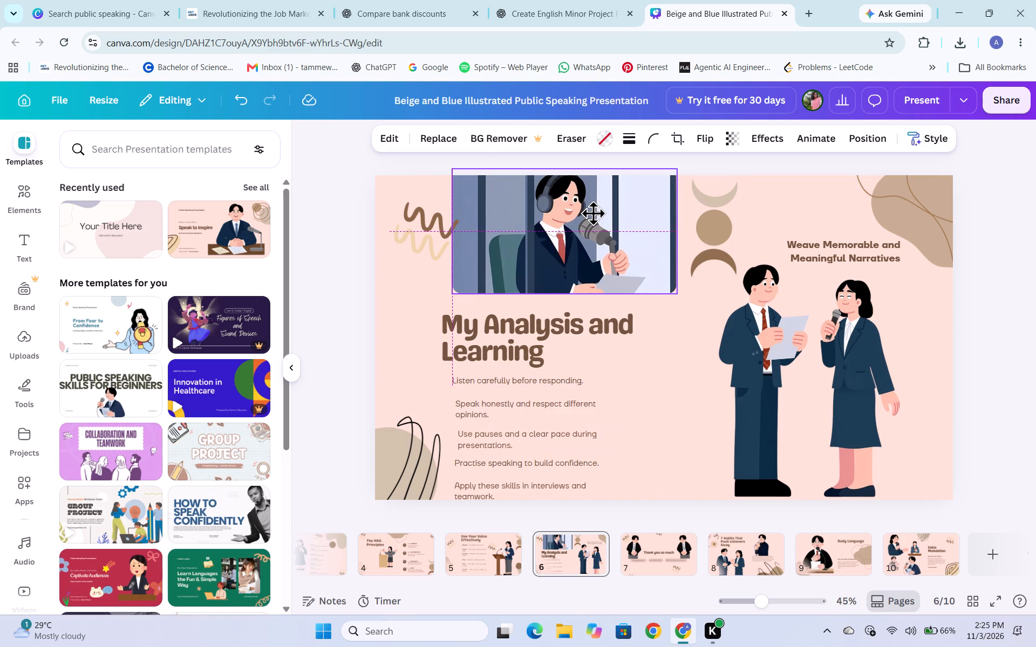
{"action": "left_click_drag", "start_coordinate": [593, 213], "coordinate": [592, 192]}
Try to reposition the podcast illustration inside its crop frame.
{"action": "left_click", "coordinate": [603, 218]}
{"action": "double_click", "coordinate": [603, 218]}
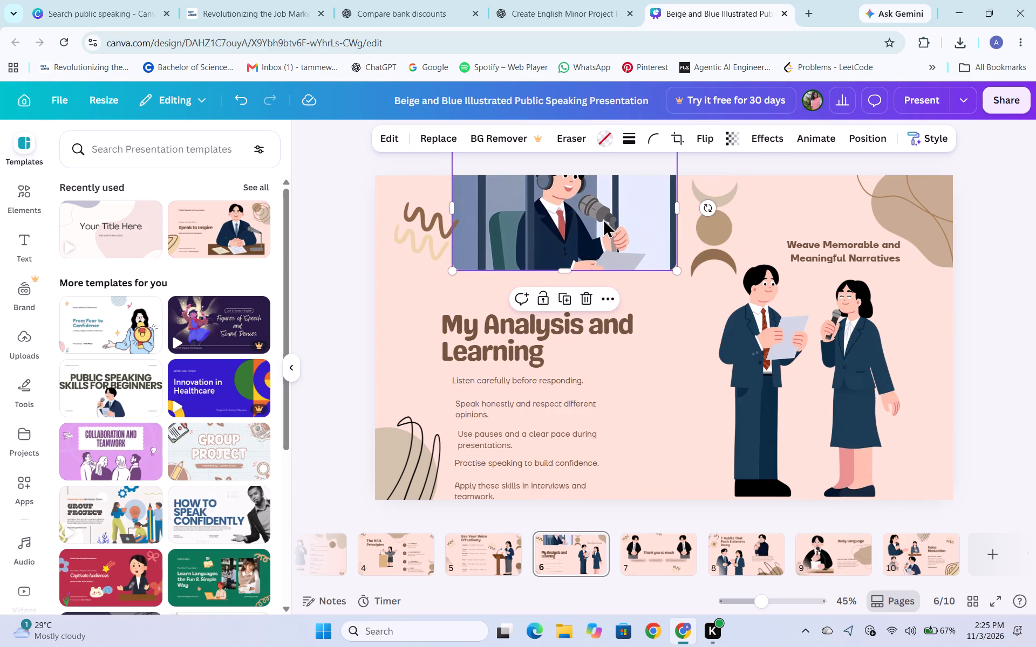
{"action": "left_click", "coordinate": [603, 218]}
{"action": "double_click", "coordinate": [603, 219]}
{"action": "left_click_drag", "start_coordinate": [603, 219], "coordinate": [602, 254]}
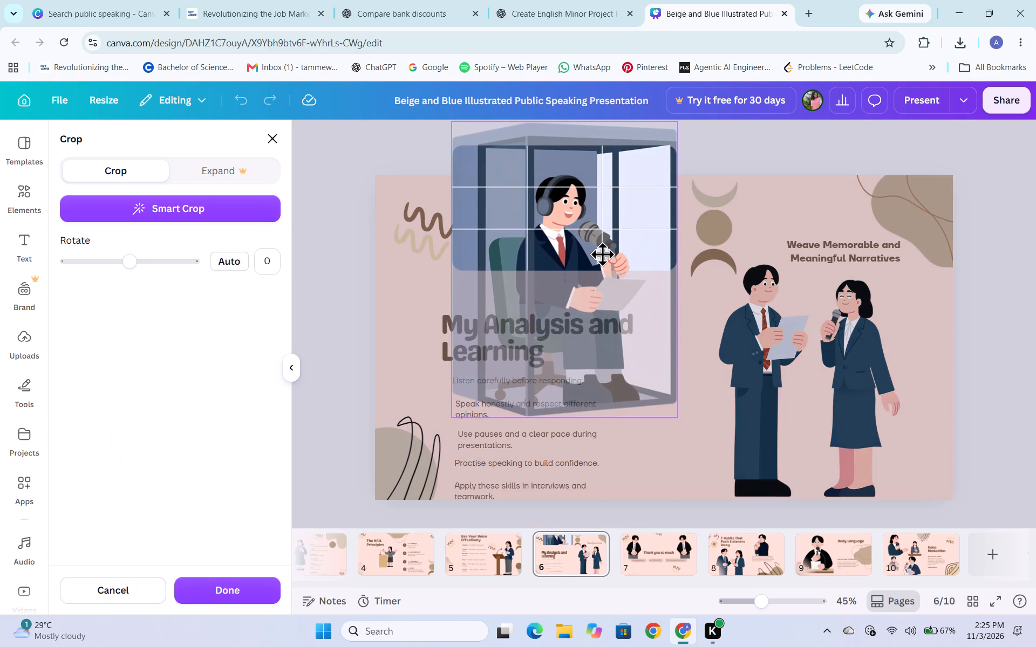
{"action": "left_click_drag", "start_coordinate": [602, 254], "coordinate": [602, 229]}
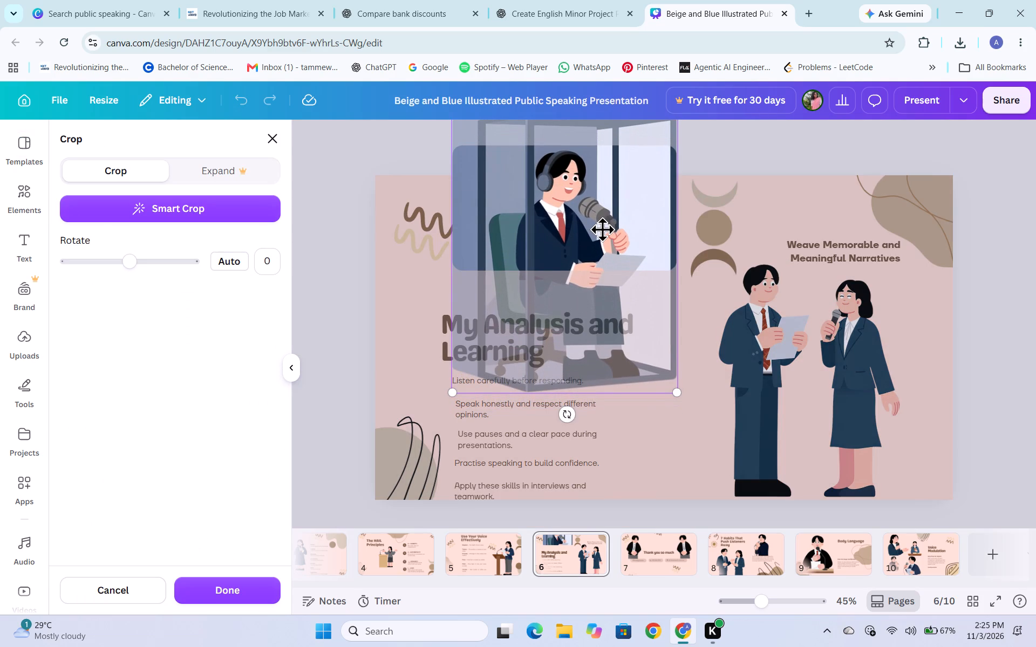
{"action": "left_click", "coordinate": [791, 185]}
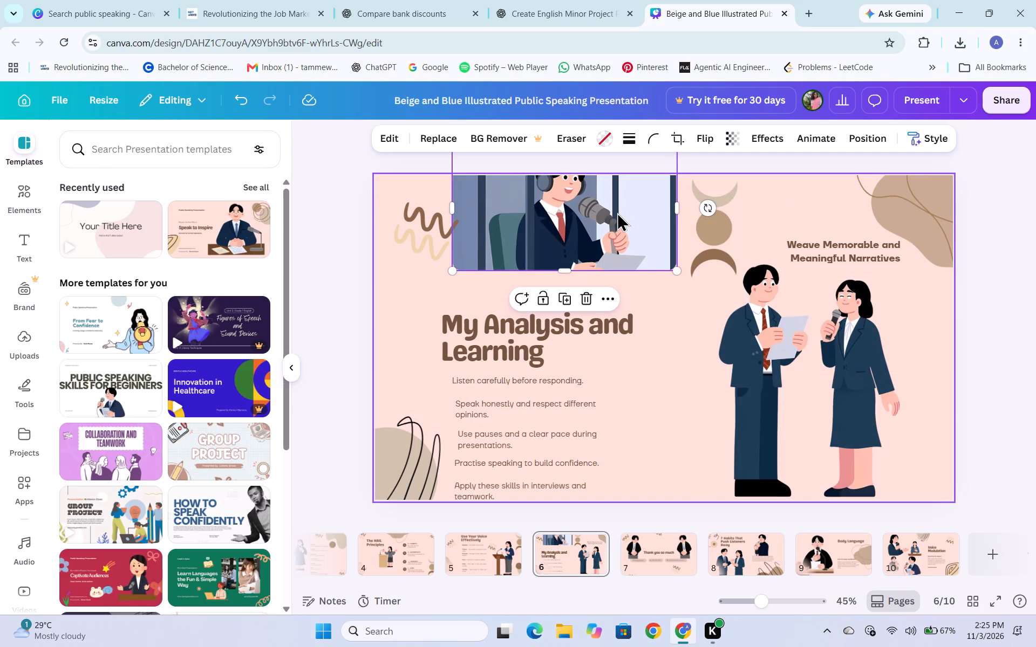
Shift the podcast illustration down inside its crop frame so the speaker's face and headphones show on the slide.
{"action": "triple_click", "coordinate": [617, 212]}
{"action": "left_click_drag", "start_coordinate": [617, 212], "coordinate": [616, 227]}
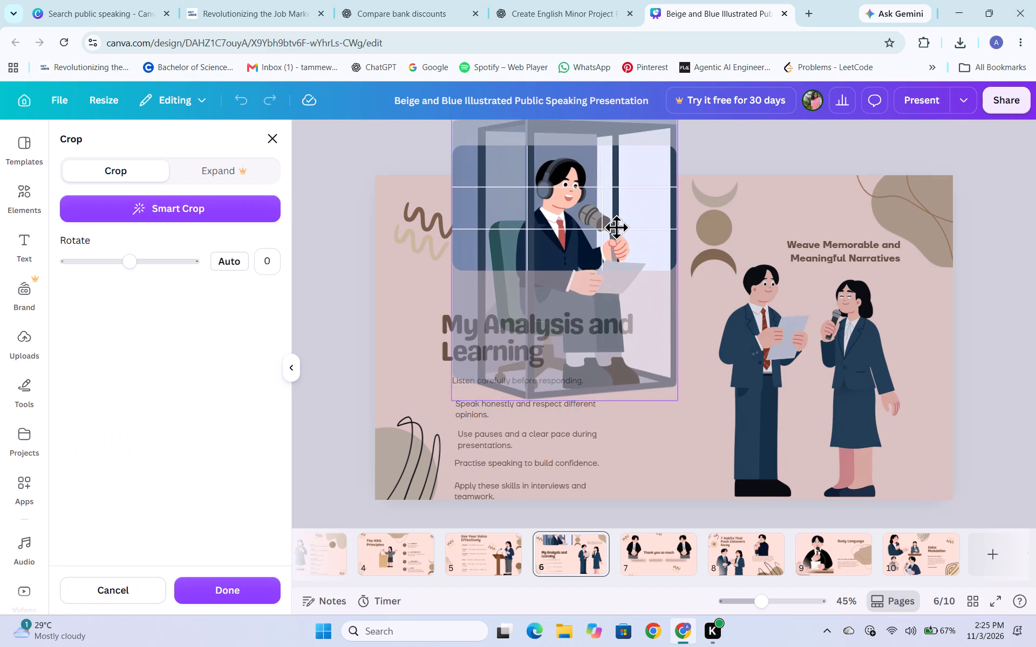
{"action": "left_click_drag", "start_coordinate": [616, 227], "coordinate": [615, 240]}
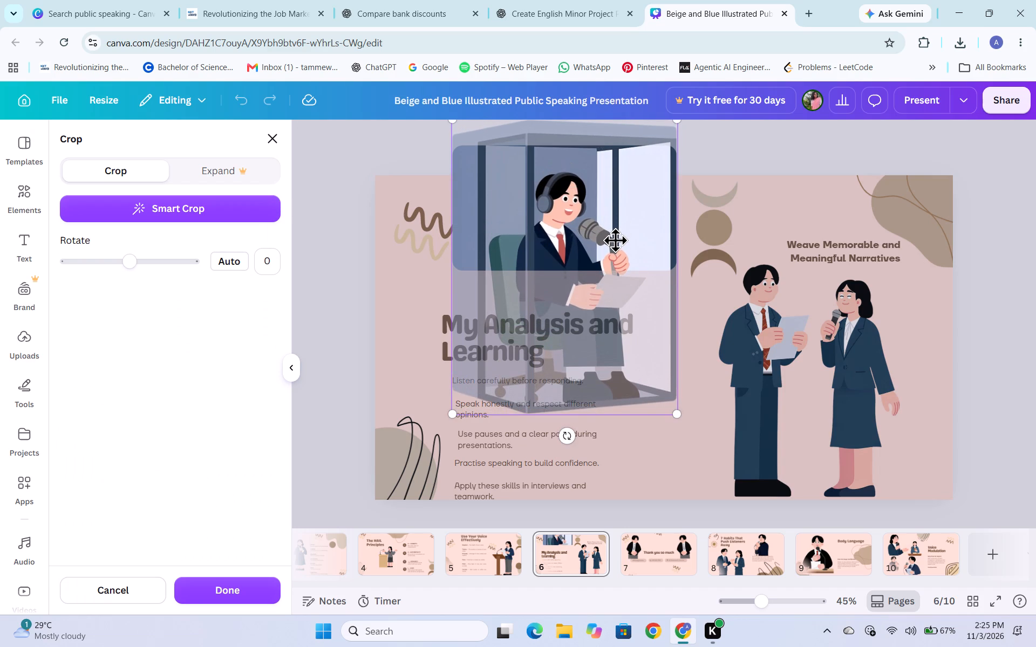
{"action": "left_click", "coordinate": [801, 192]}
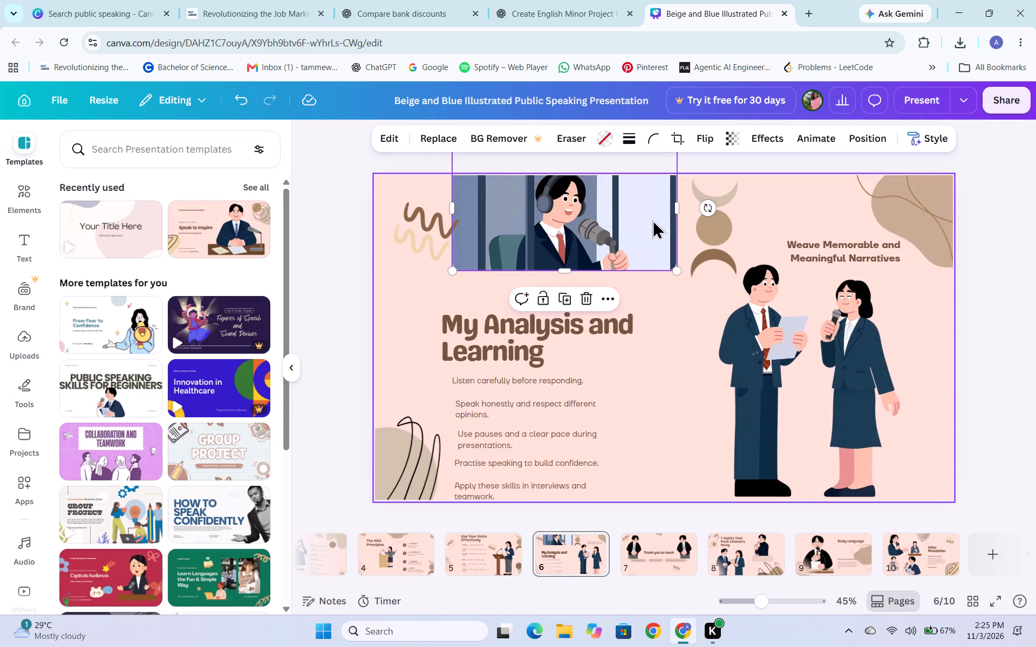
Move the "My Analysis and Learning" heading up beneath the illustration, and shift the squiggle decoration slightly upward.
{"action": "left_click", "coordinate": [653, 311]}
{"action": "left_click_drag", "start_coordinate": [653, 311], "coordinate": [652, 311]}
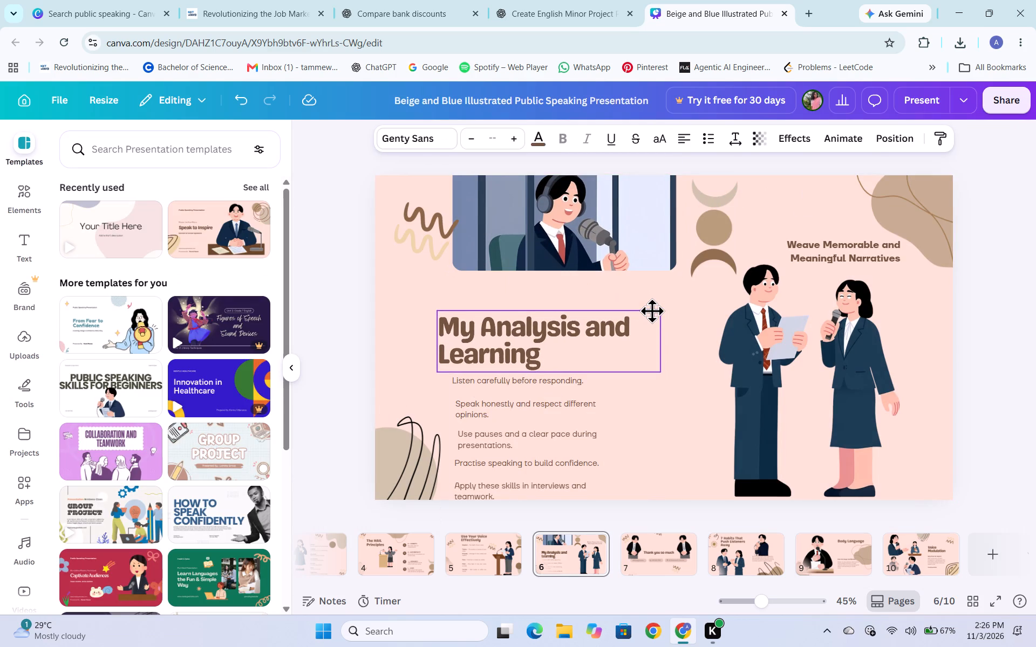
{"action": "left_click_drag", "start_coordinate": [652, 311], "coordinate": [652, 286]}
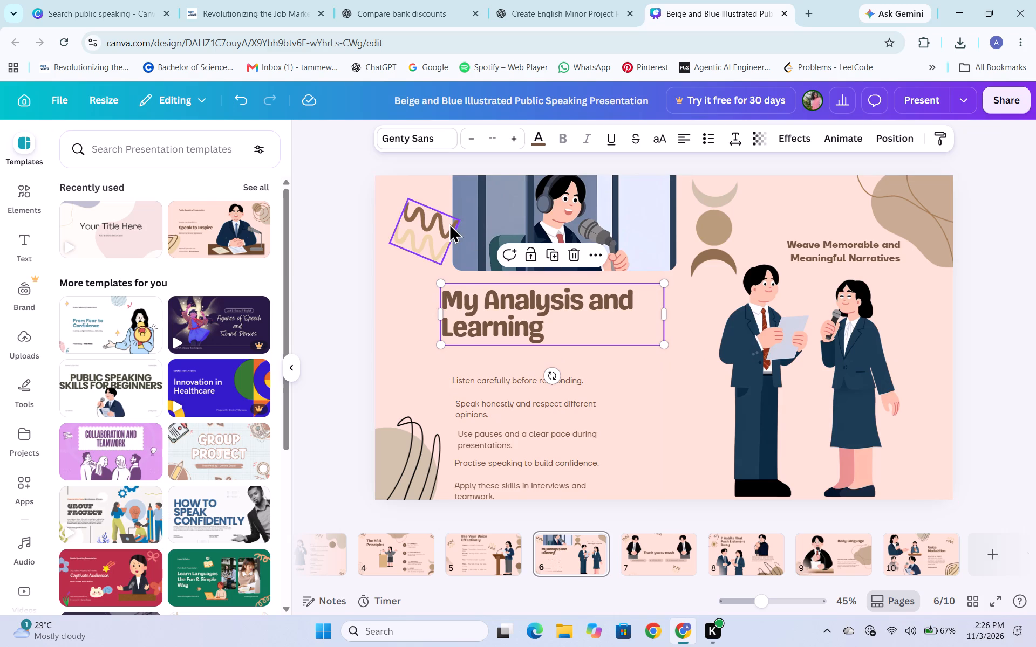
{"action": "left_click_drag", "start_coordinate": [449, 223], "coordinate": [446, 210]}
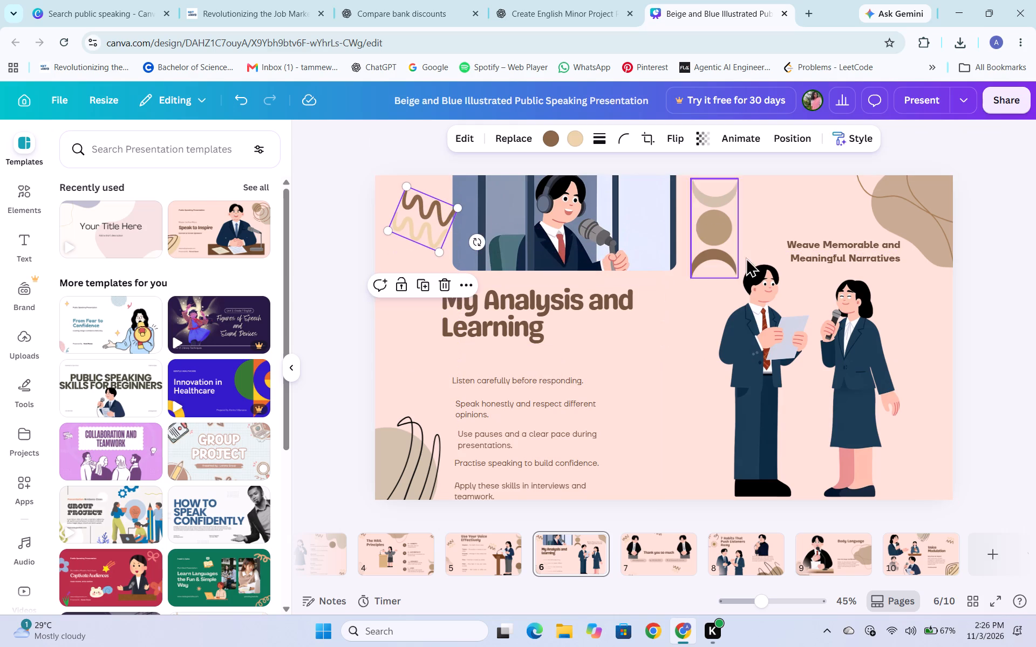
Move the first three points up beneath the heading, aligned on a common left edge with even gaps.
{"action": "left_click_drag", "start_coordinate": [547, 377], "coordinate": [558, 356]}
{"action": "left_click_drag", "start_coordinate": [584, 398], "coordinate": [591, 384]}
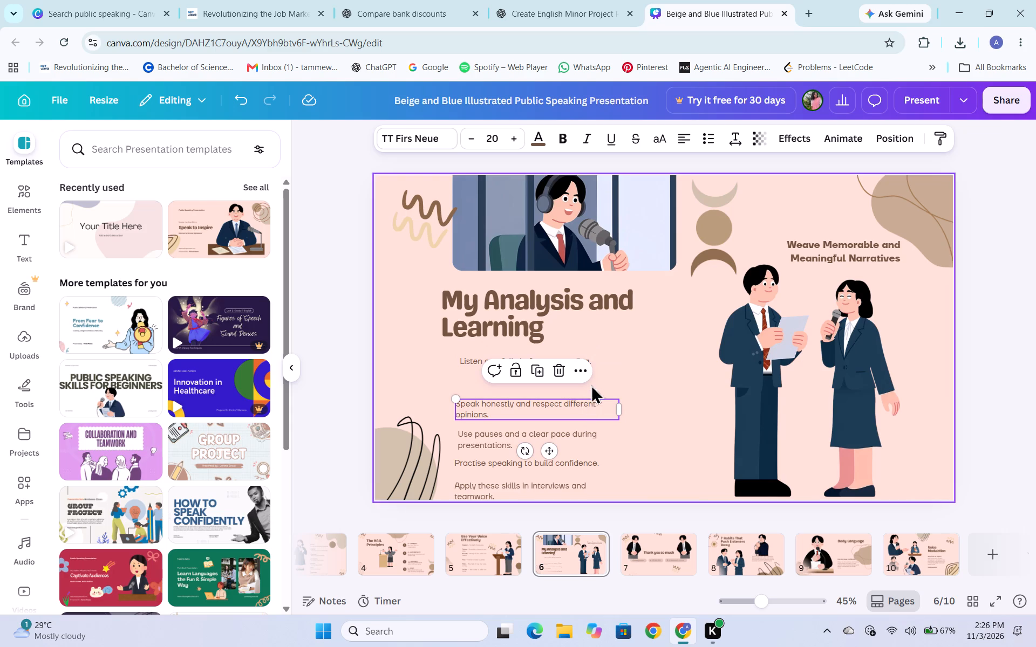
{"action": "left_click_drag", "start_coordinate": [591, 384], "coordinate": [589, 408]}
{"action": "left_click_drag", "start_coordinate": [589, 408], "coordinate": [595, 394]}
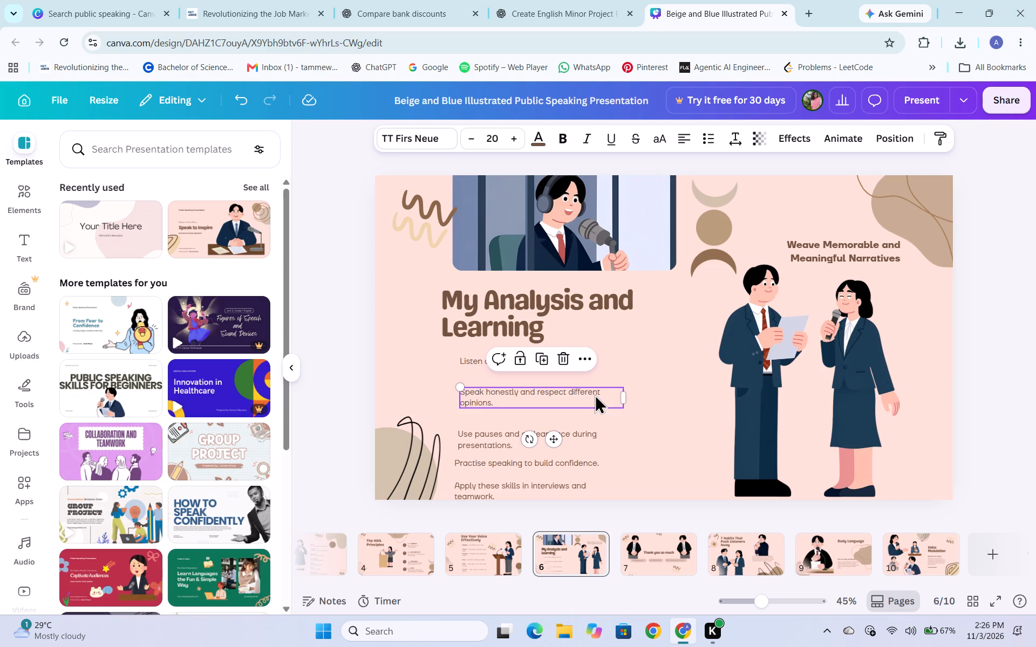
{"action": "left_click_drag", "start_coordinate": [472, 444], "coordinate": [482, 438]}
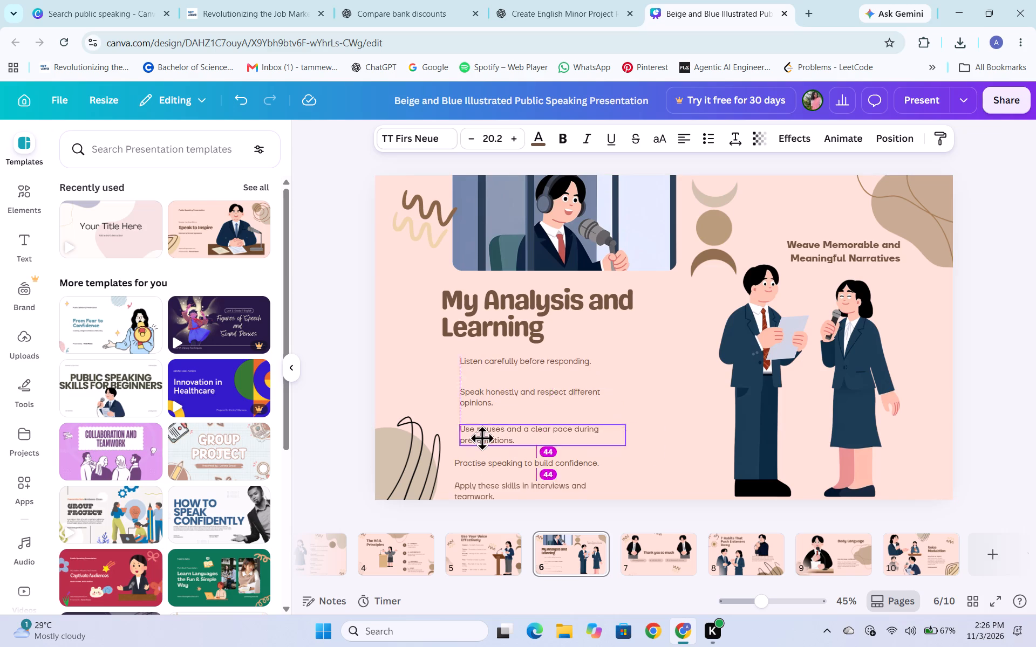
{"action": "left_click_drag", "start_coordinate": [482, 438], "coordinate": [476, 431]}
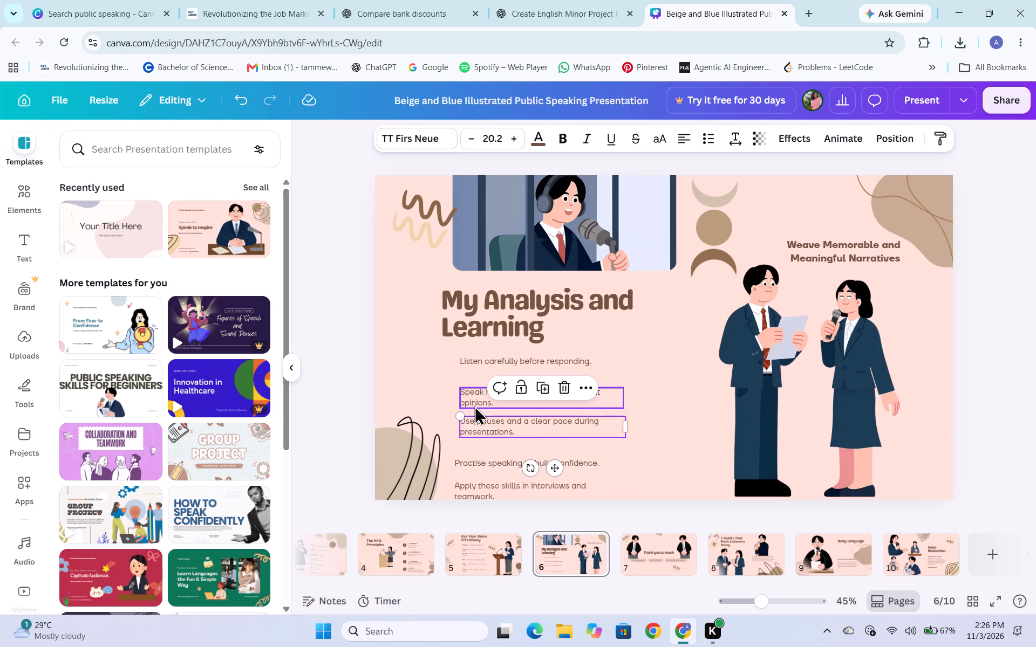
{"action": "left_click_drag", "start_coordinate": [472, 403], "coordinate": [472, 396]}
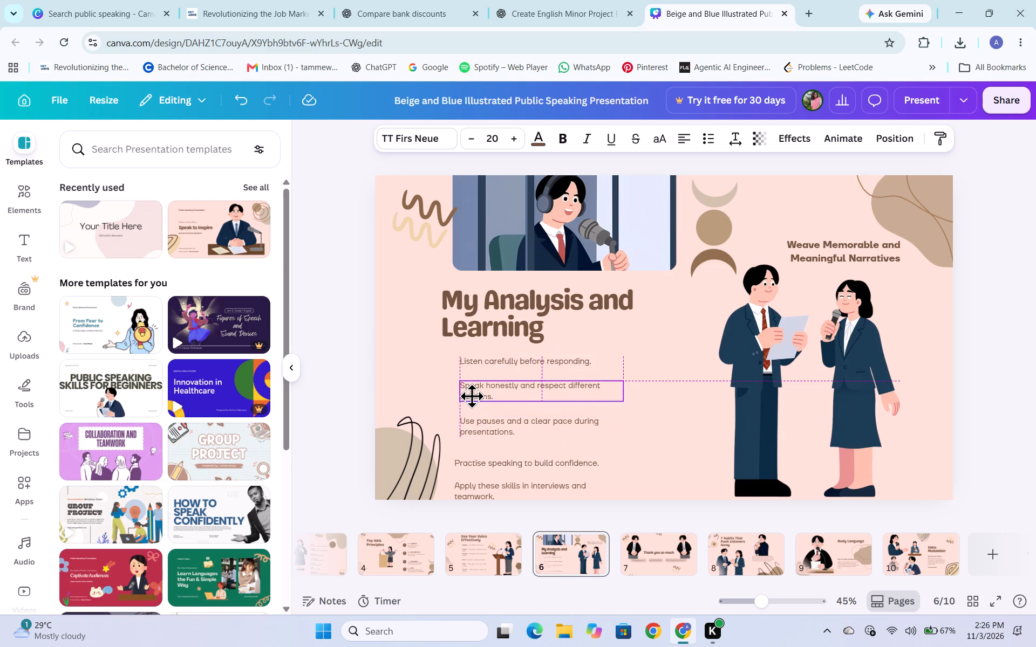
{"action": "left_click_drag", "start_coordinate": [472, 396], "coordinate": [472, 396]}
Shift the "Practise speaking" and "Apply these skills" lines up and align them with the points above.
{"action": "left_click_drag", "start_coordinate": [472, 459], "coordinate": [475, 458]}
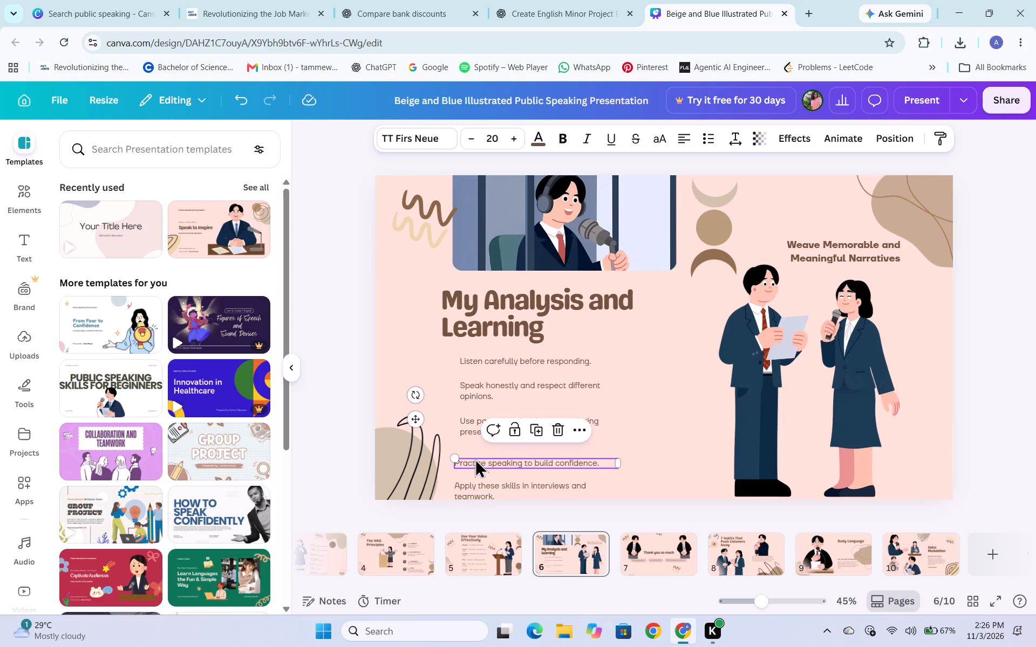
{"action": "left_click_drag", "start_coordinate": [475, 458], "coordinate": [481, 455]}
{"action": "left_click_drag", "start_coordinate": [476, 484], "coordinate": [482, 482]}
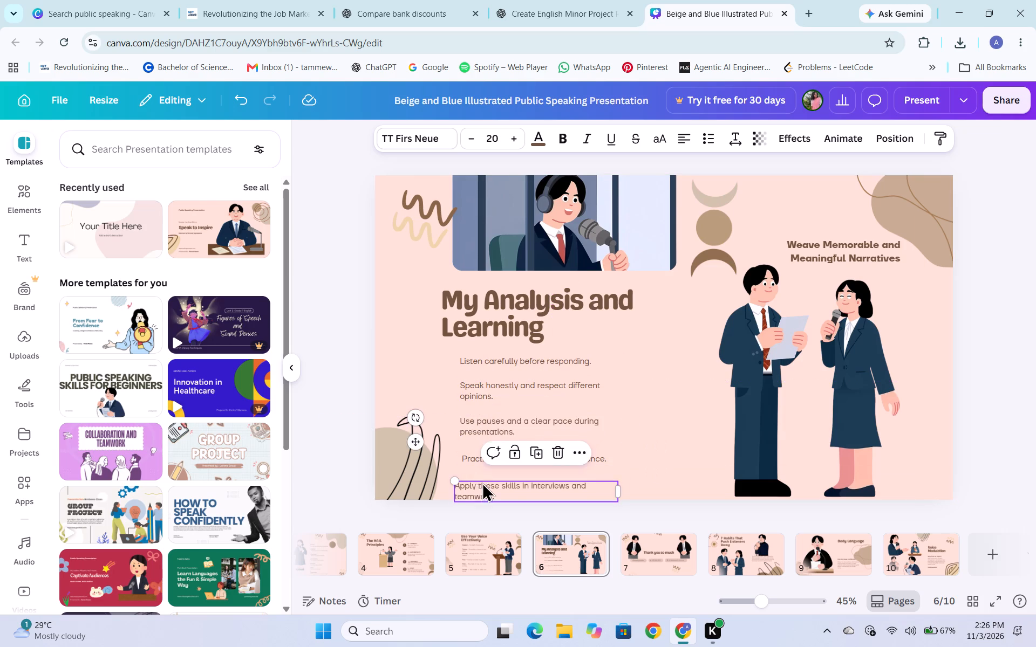
{"action": "left_click_drag", "start_coordinate": [482, 482], "coordinate": [483, 478]}
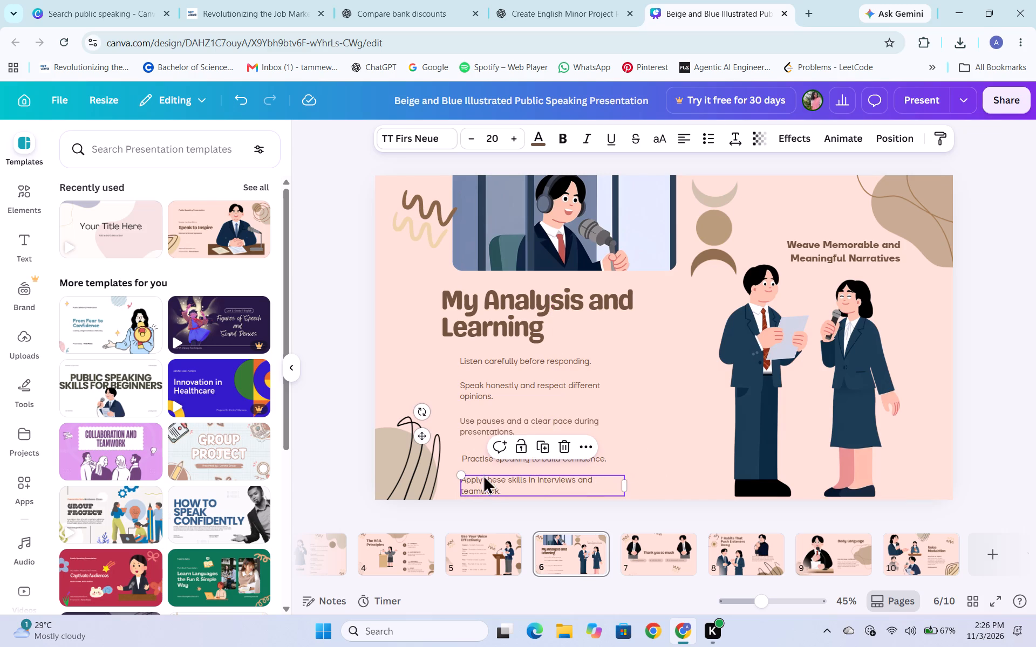
{"action": "left_click", "coordinate": [474, 459]}
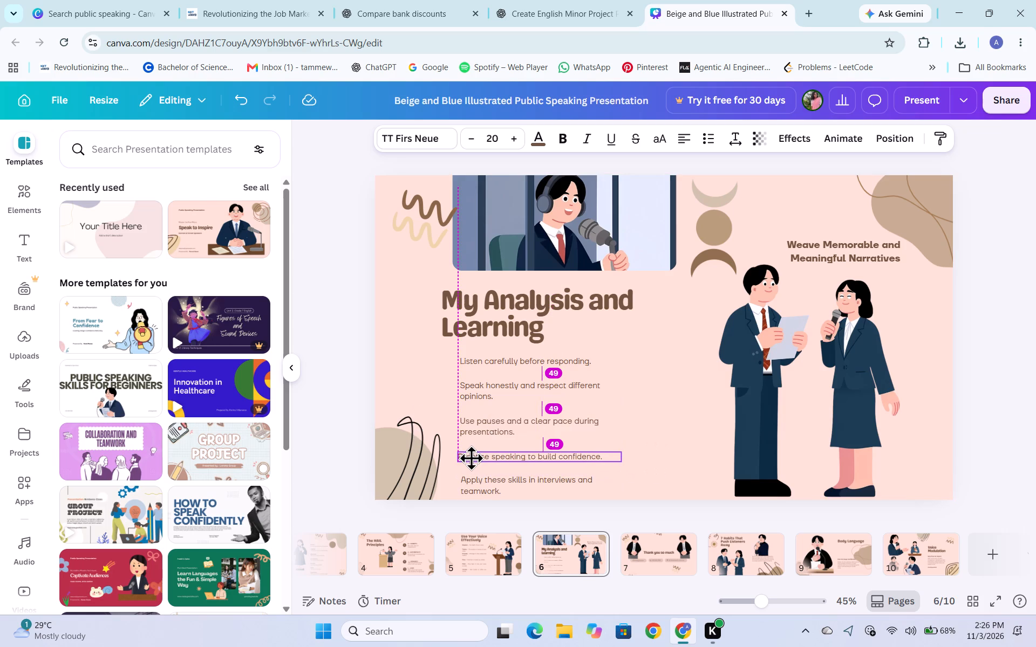
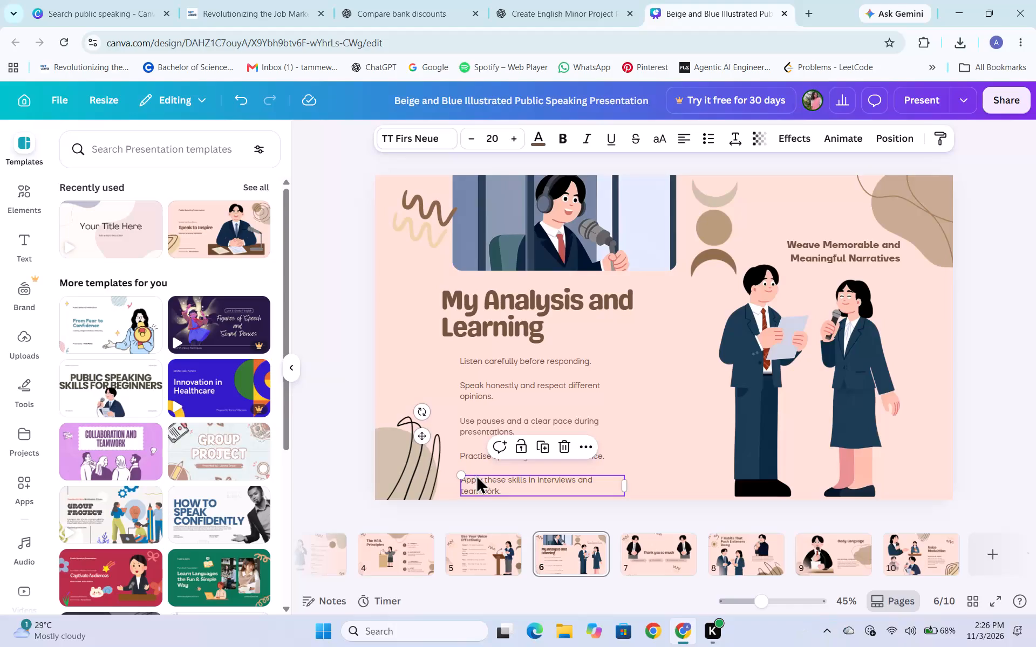
Nudge the "Apply these skills" line onto the common left edge of the points above it.
{"action": "left_click", "coordinate": [473, 481]}
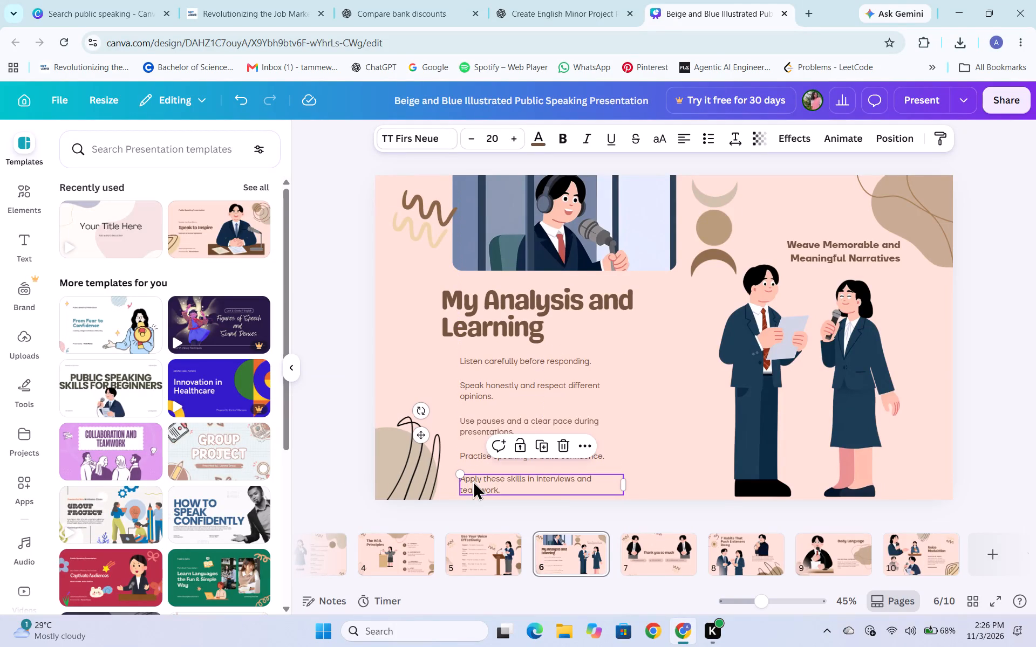
{"action": "left_click", "coordinate": [665, 411]}
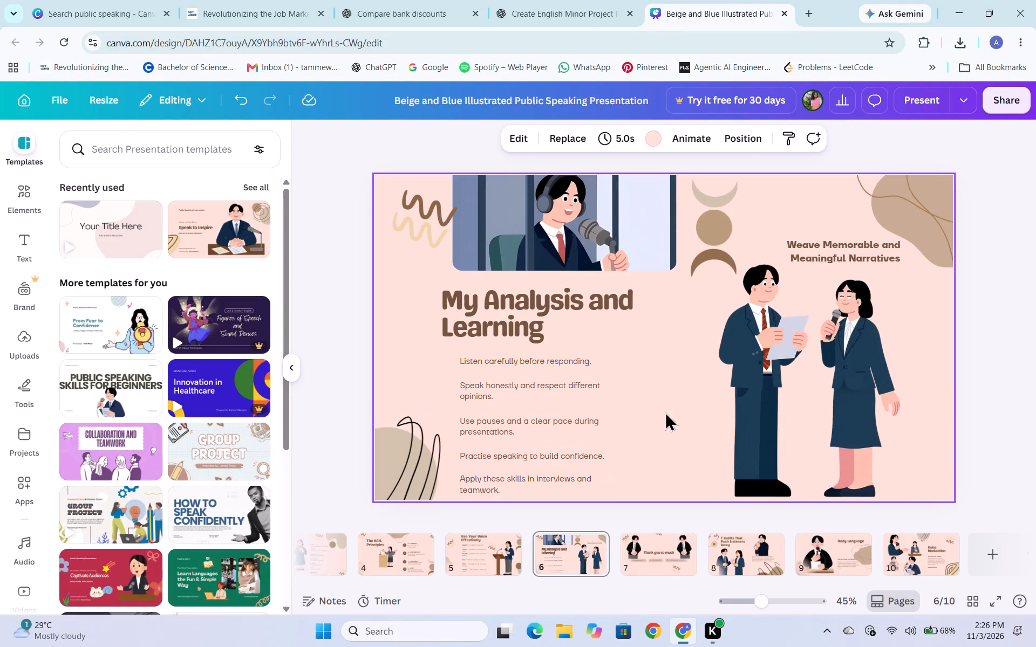
Move the moon-shape decoration beside the points and tuck the curved-line decoration further into the slide's bottom-left corner.
{"action": "left_click_drag", "start_coordinate": [699, 226], "coordinate": [662, 419]}
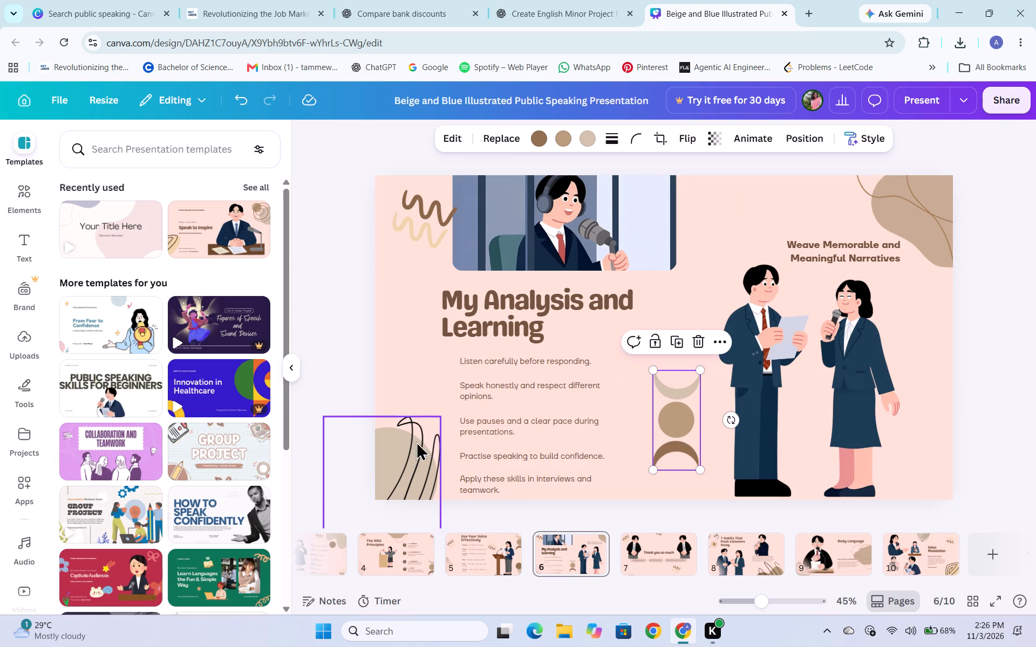
{"action": "left_click_drag", "start_coordinate": [406, 462], "coordinate": [388, 478]}
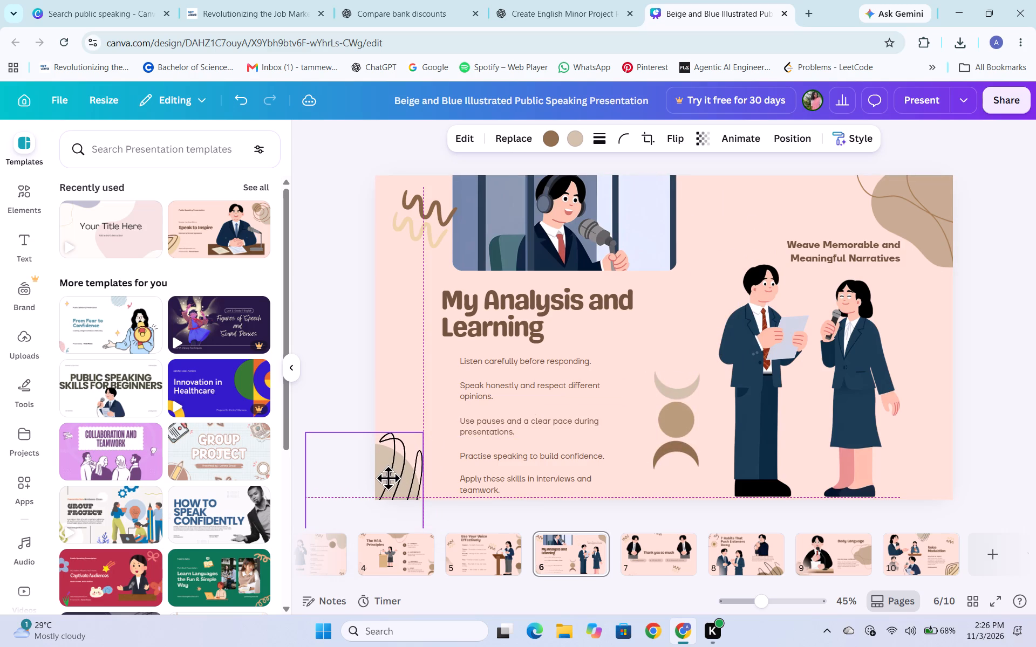
{"action": "left_click_drag", "start_coordinate": [388, 478], "coordinate": [389, 489]}
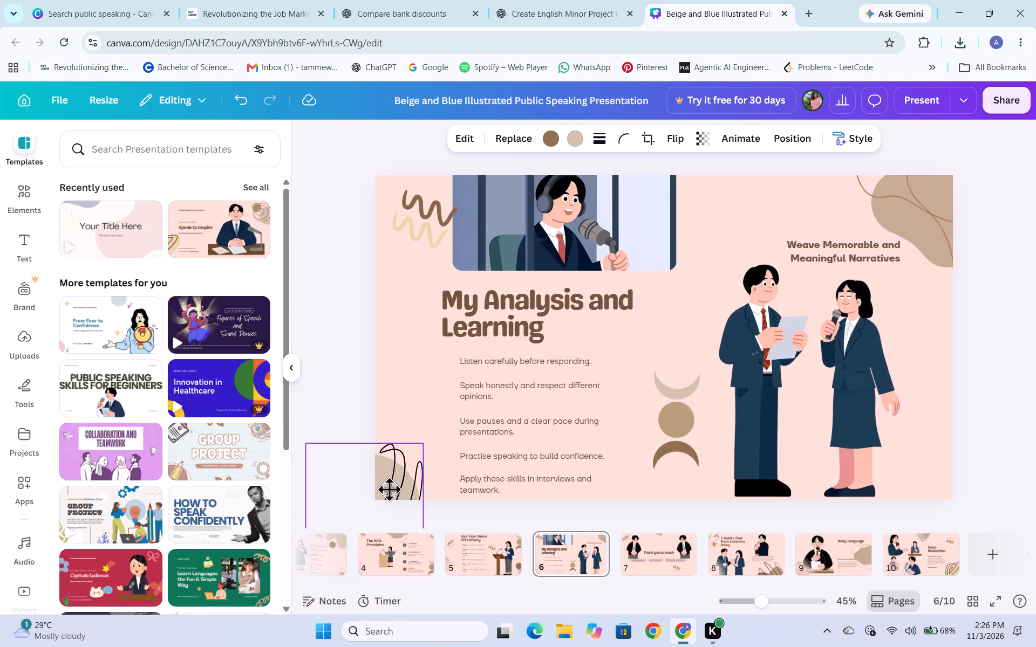
{"action": "left_click_drag", "start_coordinate": [389, 489], "coordinate": [389, 488]}
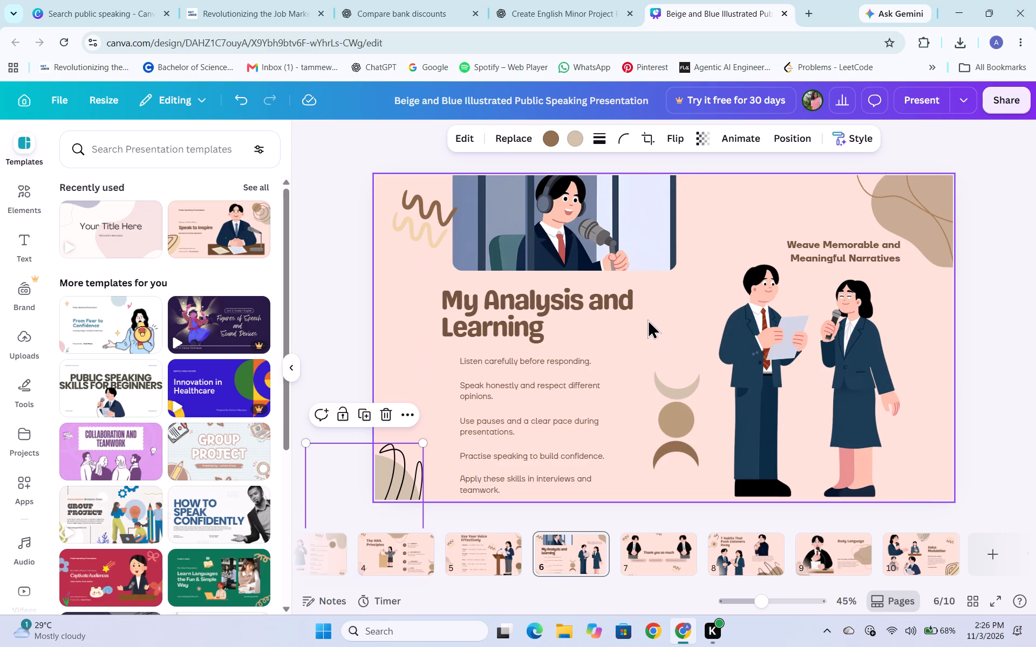
Move the moon shapes to the slide's top edge above the standing man, and the squiggle between the points and the presenters.
{"action": "left_click", "coordinate": [773, 188]}
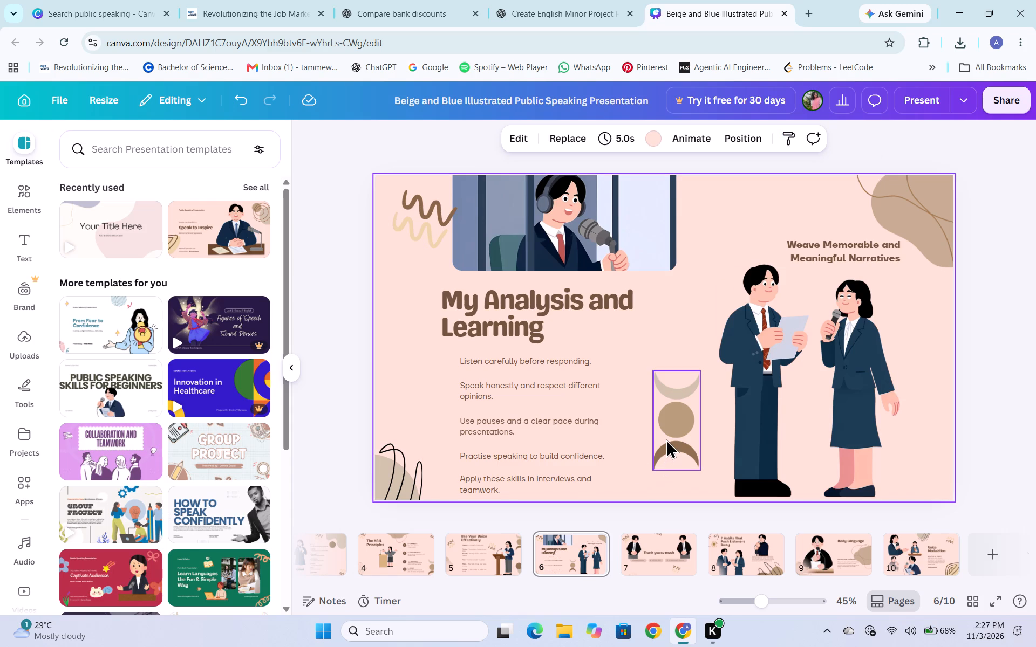
{"action": "left_click_drag", "start_coordinate": [666, 439], "coordinate": [759, 193]}
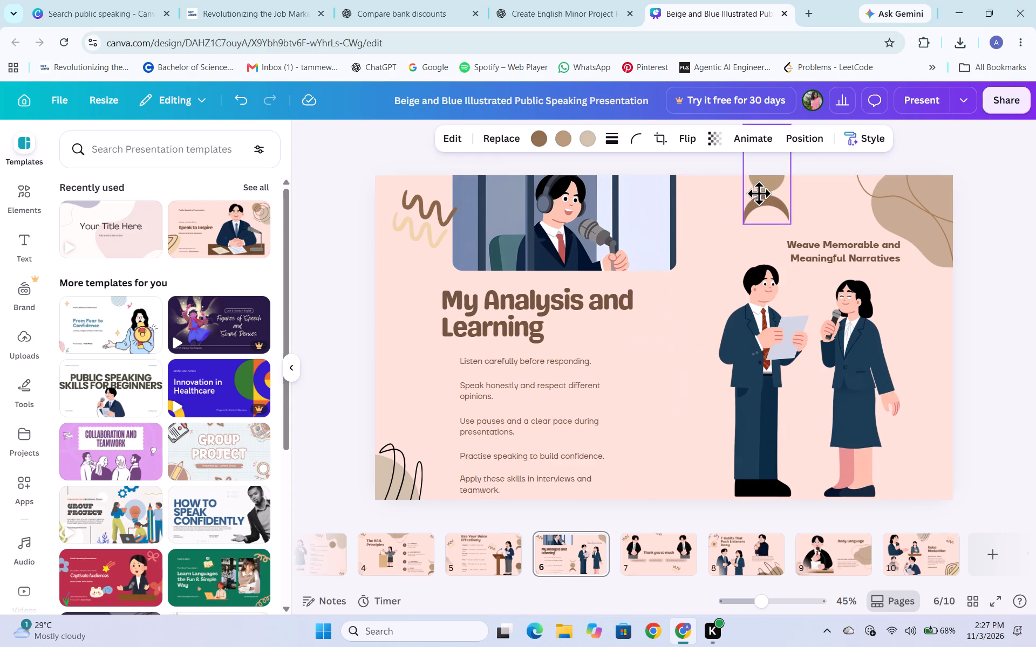
{"action": "left_click_drag", "start_coordinate": [759, 193], "coordinate": [766, 195]}
{"action": "left_click_drag", "start_coordinate": [411, 212], "coordinate": [660, 403]}
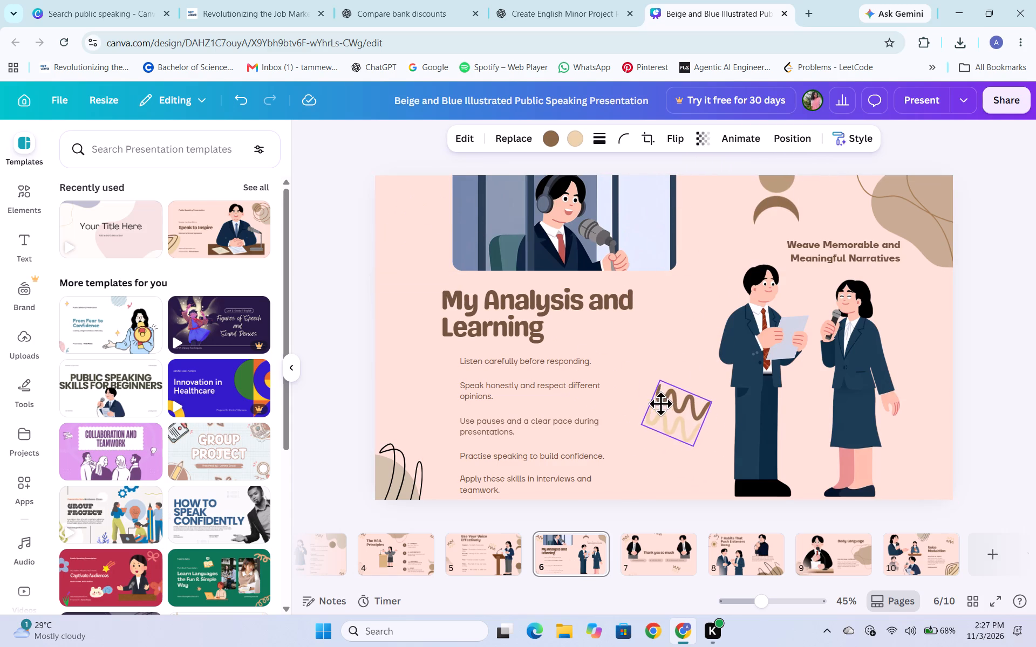
{"action": "left_click_drag", "start_coordinate": [660, 403], "coordinate": [650, 373]}
Move the podcast illustration left, near the slide's left edge.
{"action": "left_click_drag", "start_coordinate": [596, 239], "coordinate": [533, 251]}
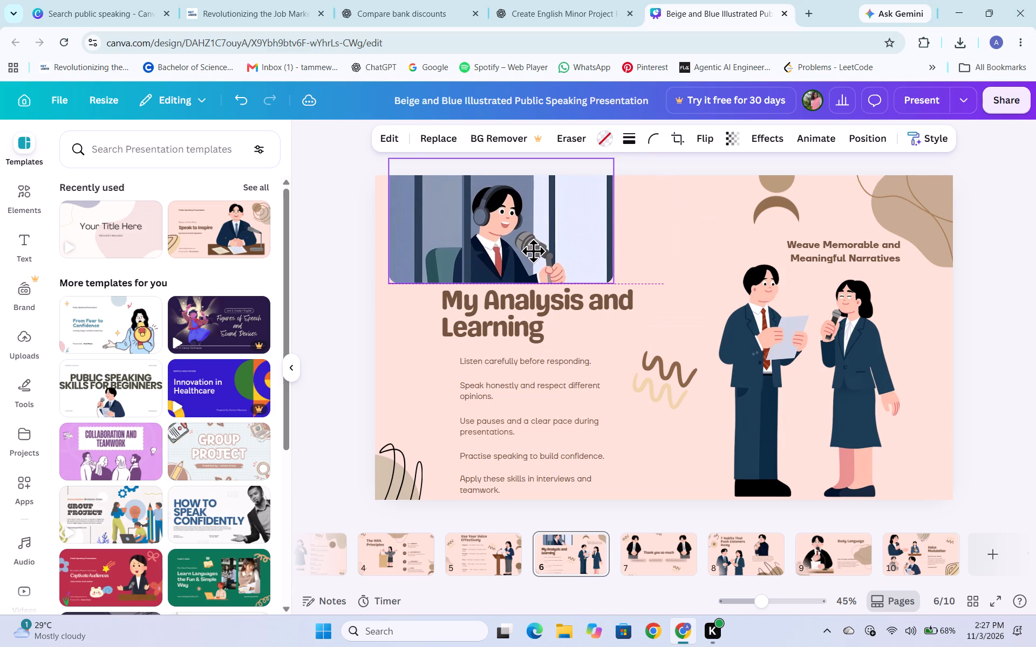
{"action": "left_click_drag", "start_coordinate": [533, 251], "coordinate": [532, 249]}
Place the "My Analysis and Learning" heading beside the illustration above the presenters, relocating the moon shapes to the slide's left edge below the illustration.
{"action": "left_click_drag", "start_coordinate": [567, 306], "coordinate": [616, 306]}
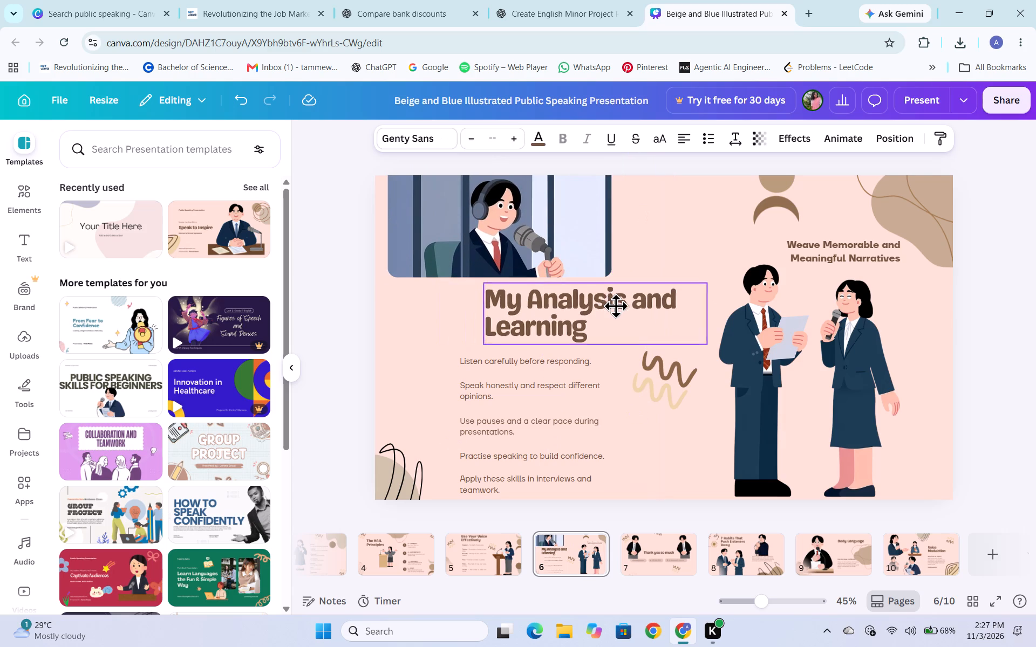
{"action": "left_click_drag", "start_coordinate": [616, 306], "coordinate": [706, 229]}
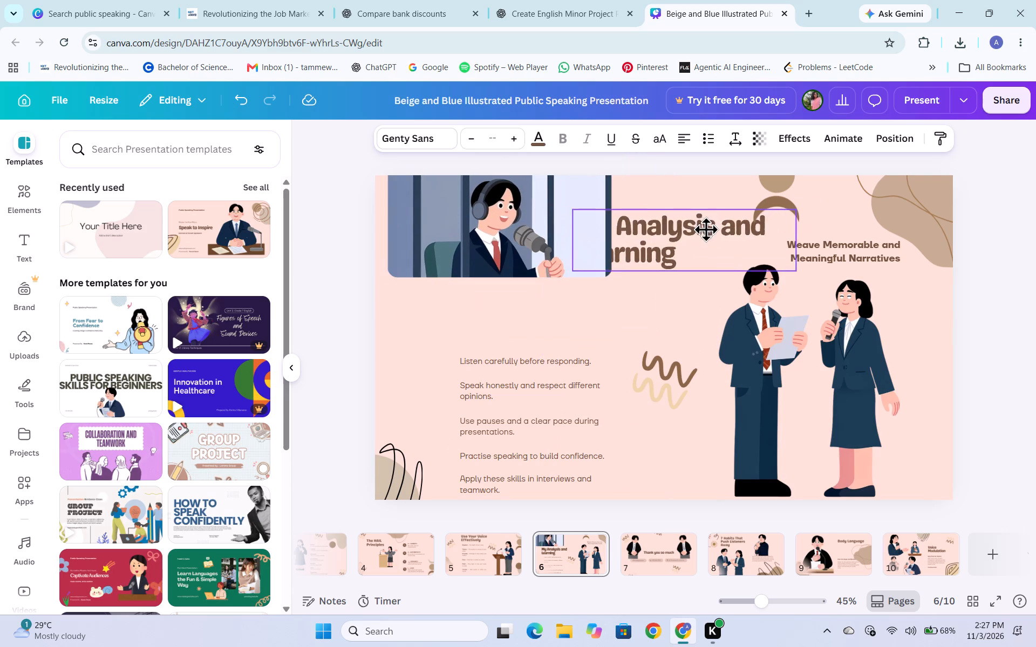
{"action": "left_click_drag", "start_coordinate": [706, 229], "coordinate": [712, 291]}
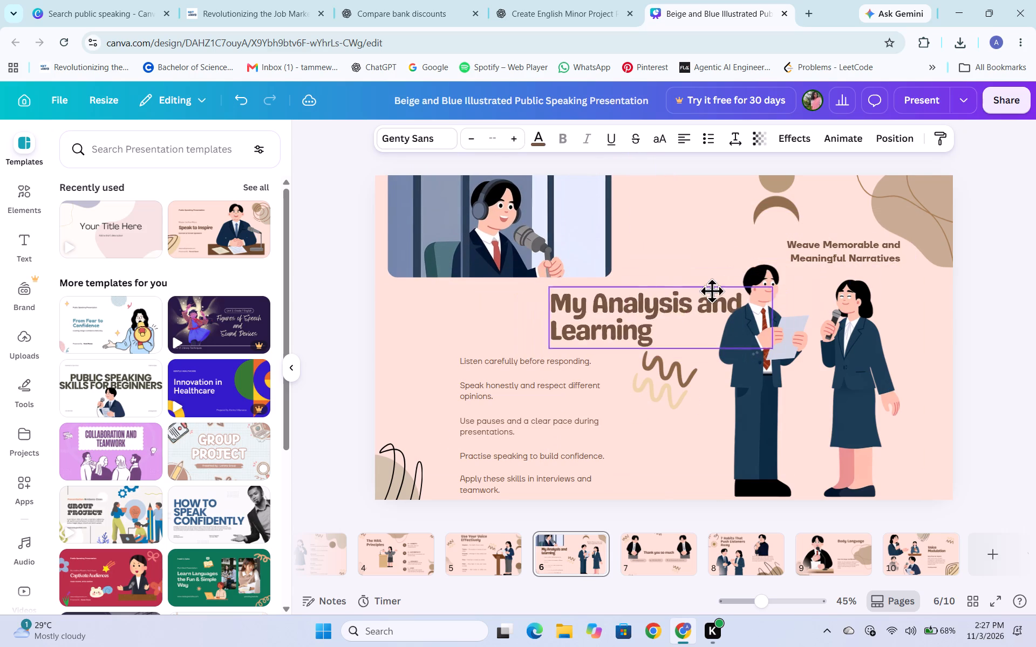
{"action": "left_click_drag", "start_coordinate": [712, 291], "coordinate": [738, 236]}
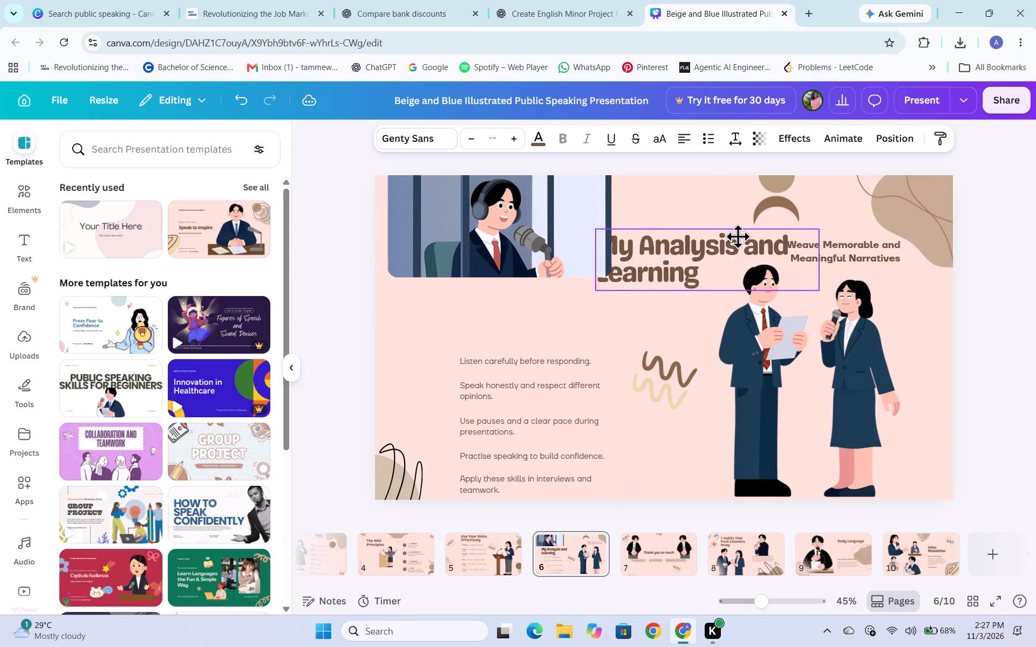
{"action": "left_click_drag", "start_coordinate": [738, 236], "coordinate": [718, 271]}
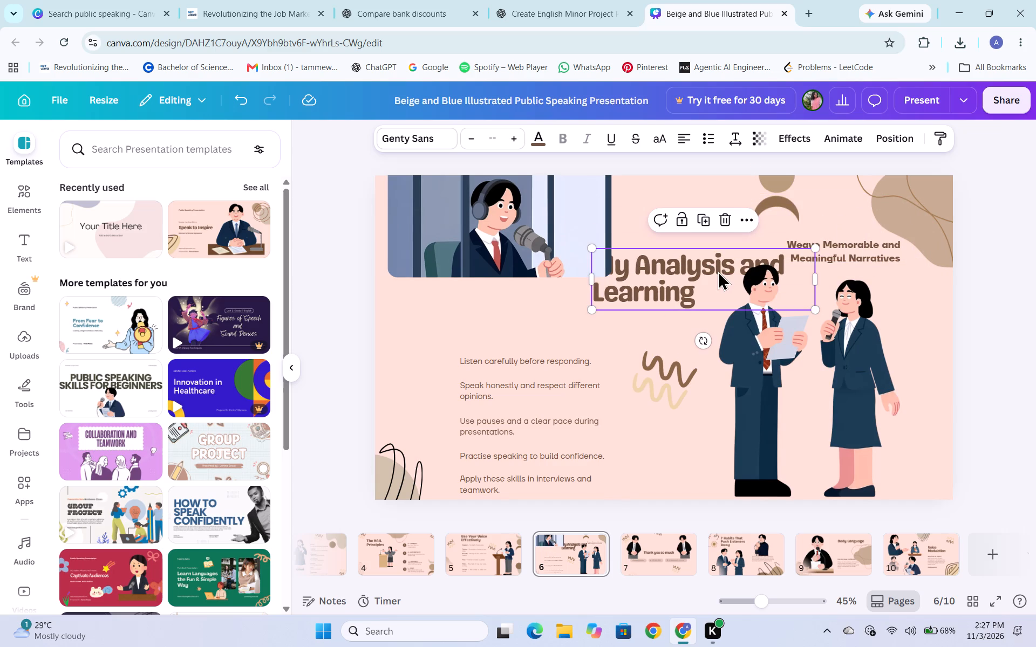
{"action": "left_click", "coordinate": [781, 186]}
{"action": "left_click_drag", "start_coordinate": [781, 186], "coordinate": [400, 339]}
{"action": "left_click_drag", "start_coordinate": [683, 264], "coordinate": [731, 205]}
Shift the five points up beneath the podcast illustration and slightly right, keeping their left edges roughly aligned.
{"action": "left_click_drag", "start_coordinate": [561, 363], "coordinate": [566, 334]}
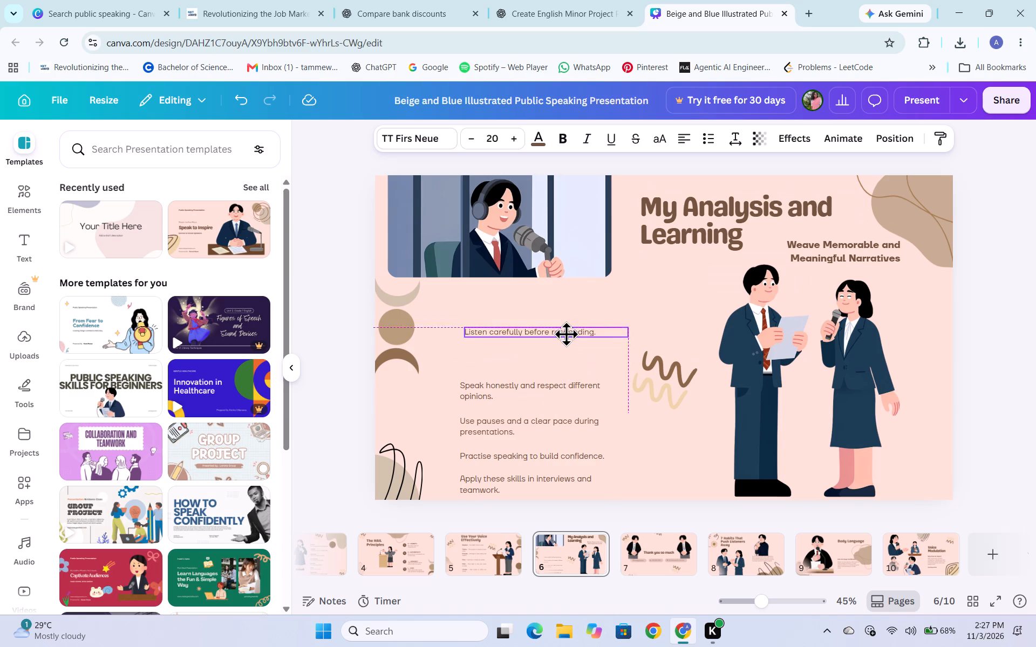
{"action": "left_click_drag", "start_coordinate": [566, 334], "coordinate": [565, 318]}
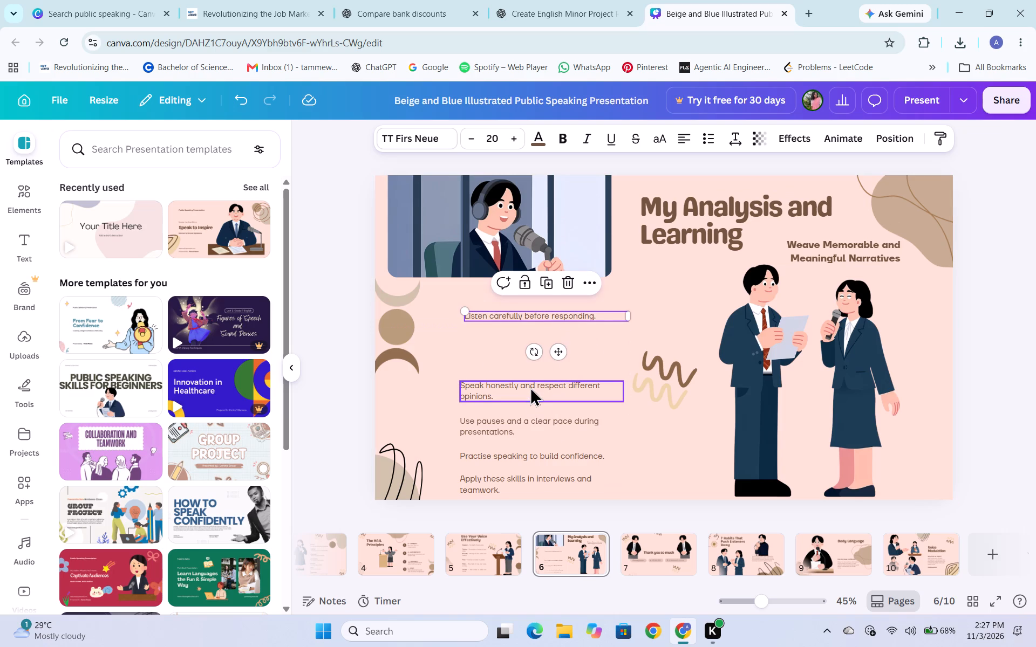
{"action": "left_click_drag", "start_coordinate": [530, 387], "coordinate": [533, 346]}
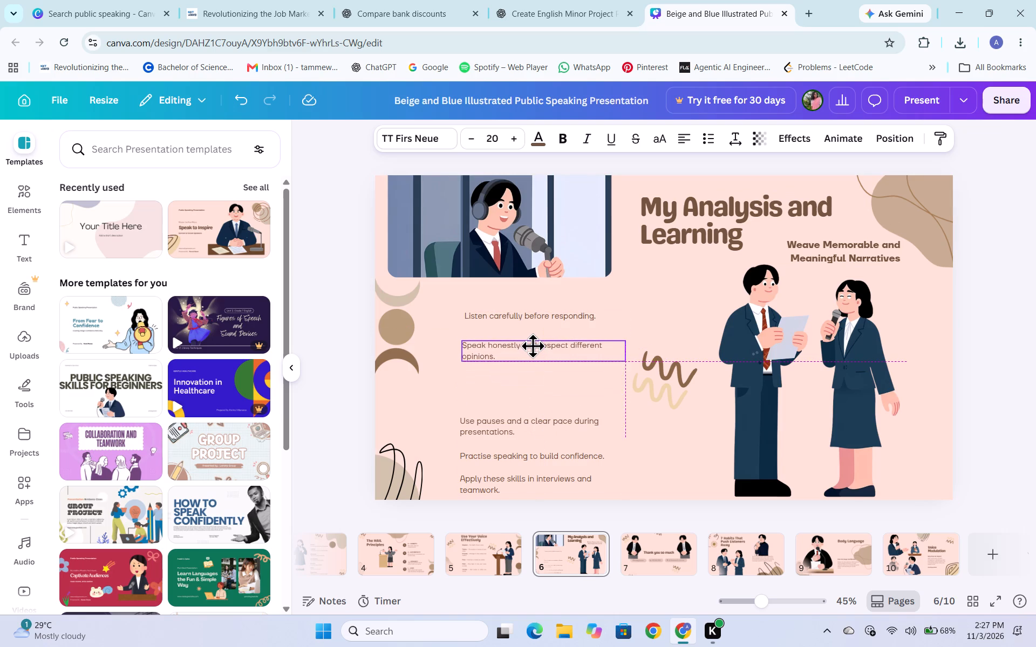
{"action": "left_click_drag", "start_coordinate": [533, 346], "coordinate": [536, 346]}
{"action": "left_click_drag", "start_coordinate": [507, 419], "coordinate": [513, 394]}
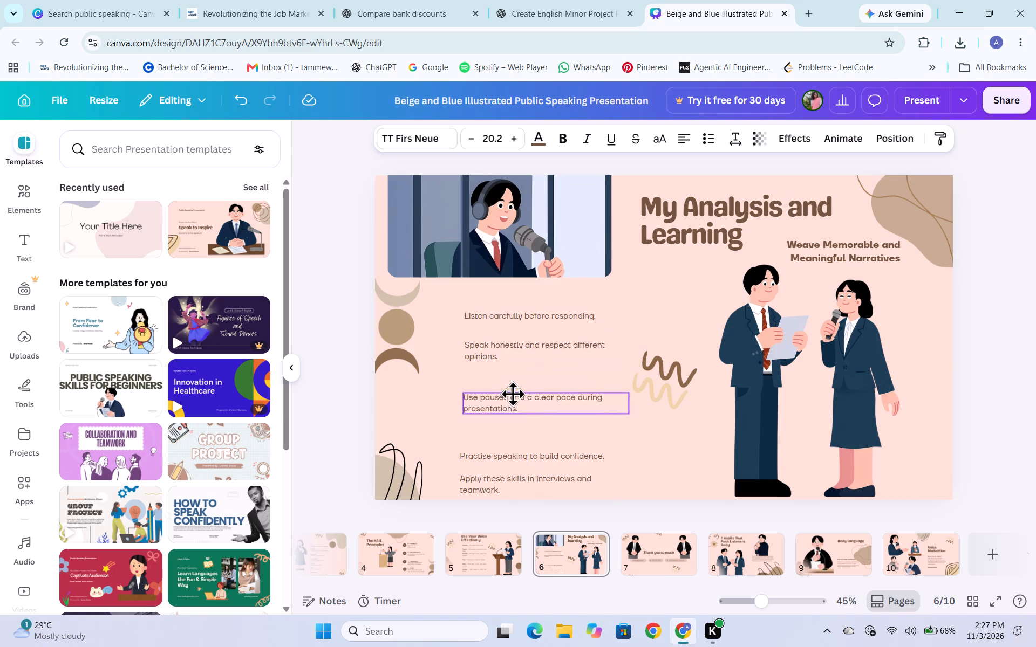
{"action": "left_click_drag", "start_coordinate": [513, 394], "coordinate": [515, 391]}
{"action": "left_click_drag", "start_coordinate": [494, 452], "coordinate": [496, 430]}
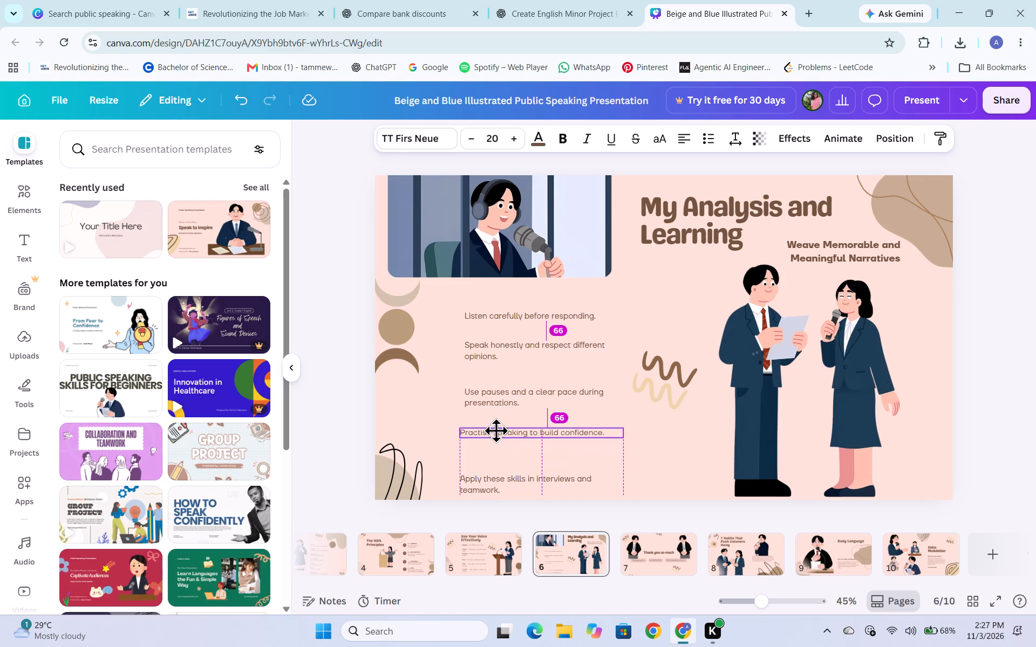
{"action": "left_click_drag", "start_coordinate": [496, 430], "coordinate": [499, 434]}
{"action": "left_click_drag", "start_coordinate": [487, 478], "coordinate": [487, 474]}
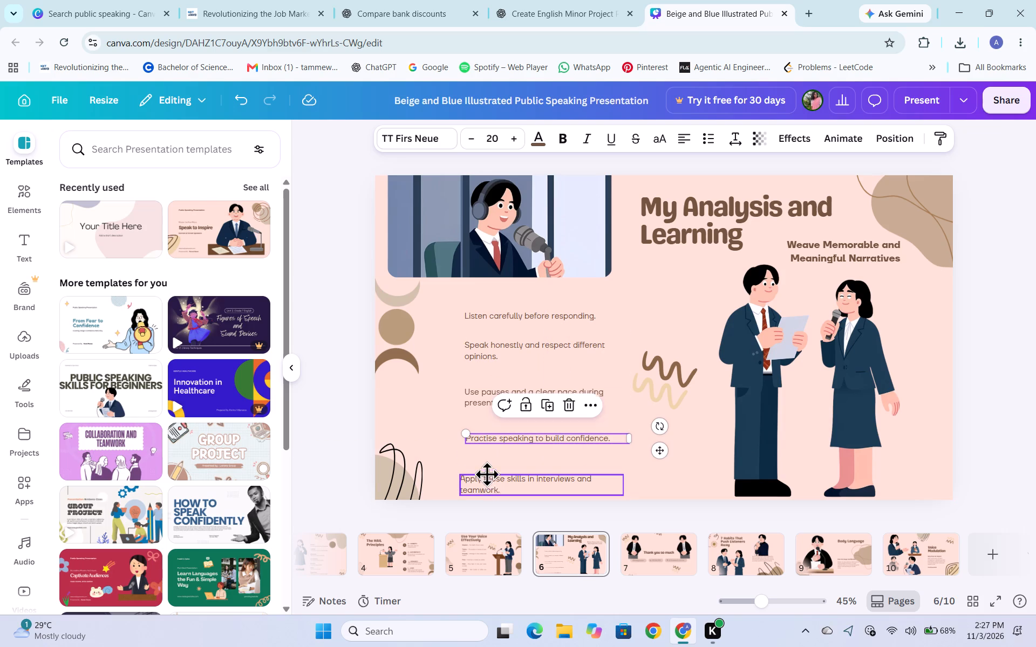
{"action": "left_click_drag", "start_coordinate": [487, 474], "coordinate": [489, 471]}
Raise the "Use pauses", "Practise speaking" and "Apply these skills" lines to tighten the gaps between points.
{"action": "left_click_drag", "start_coordinate": [509, 390], "coordinate": [511, 381]}
{"action": "left_click_drag", "start_coordinate": [493, 435], "coordinate": [492, 424]}
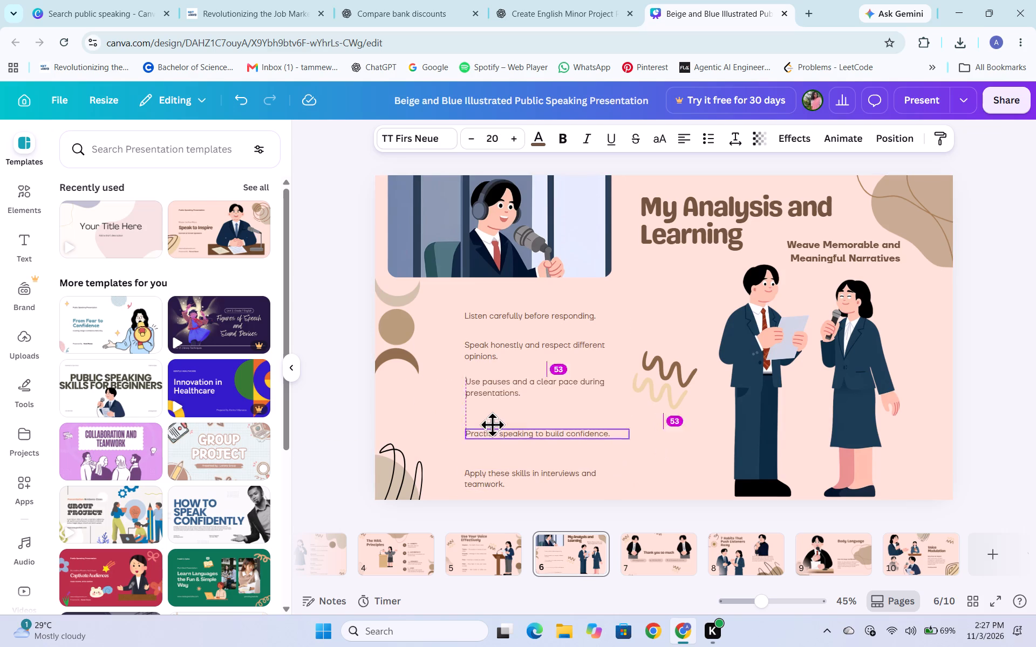
{"action": "left_click_drag", "start_coordinate": [492, 424], "coordinate": [493, 422]}
{"action": "left_click_drag", "start_coordinate": [492, 474], "coordinate": [494, 458]}
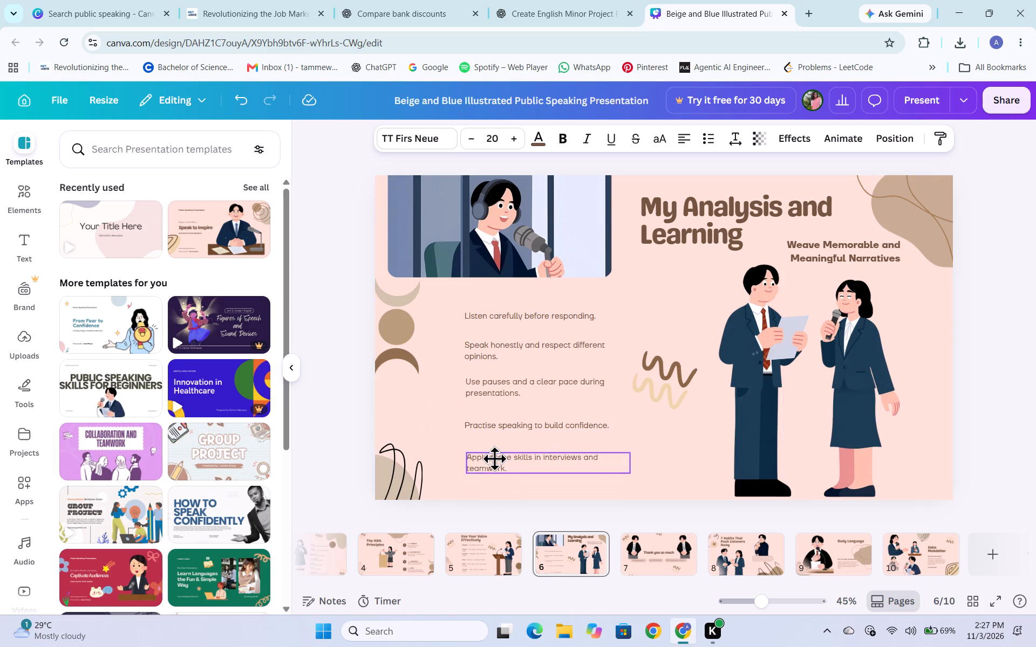
{"action": "left_click_drag", "start_coordinate": [494, 458], "coordinate": [490, 456]}
{"action": "left_click", "coordinate": [651, 453]}
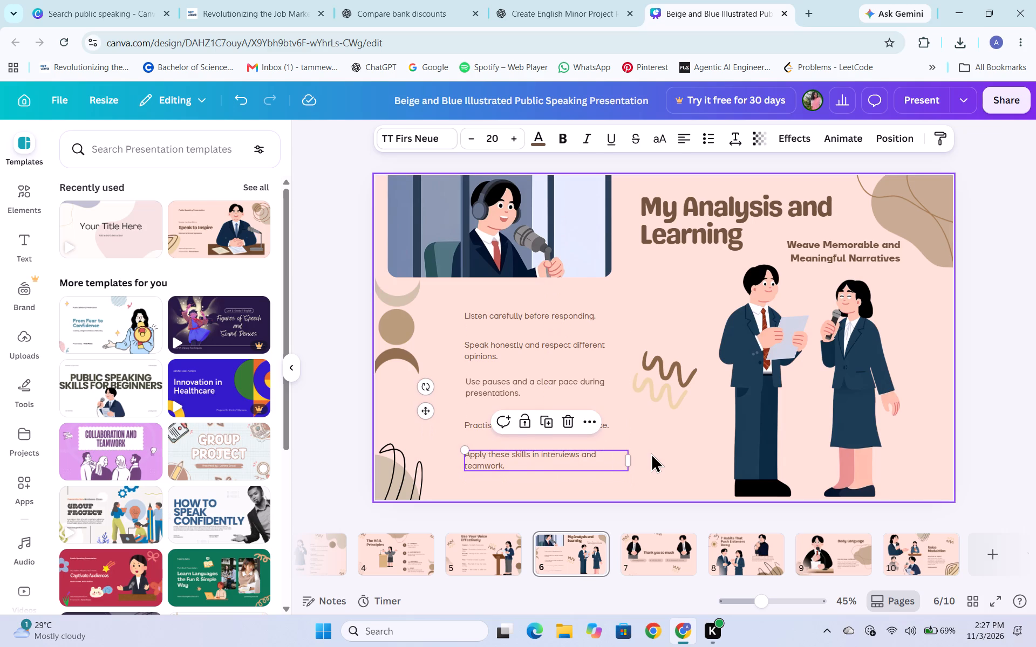
Add a "<>" marker followed by a space in front of the "Listen carefully before responding." point.
{"action": "left_click", "coordinate": [464, 318]}
{"action": "left_click", "coordinate": [481, 314]}
{"action": "left_click", "coordinate": [474, 314]}
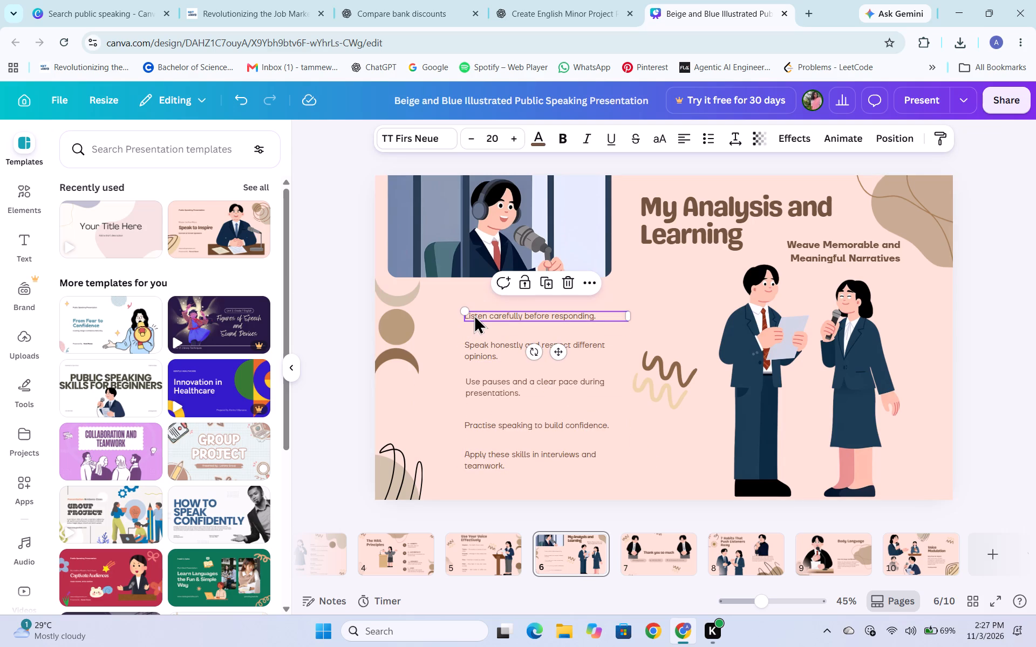
{"action": "key", "text": "Left"}
{"action": "key", "text": "Left"}
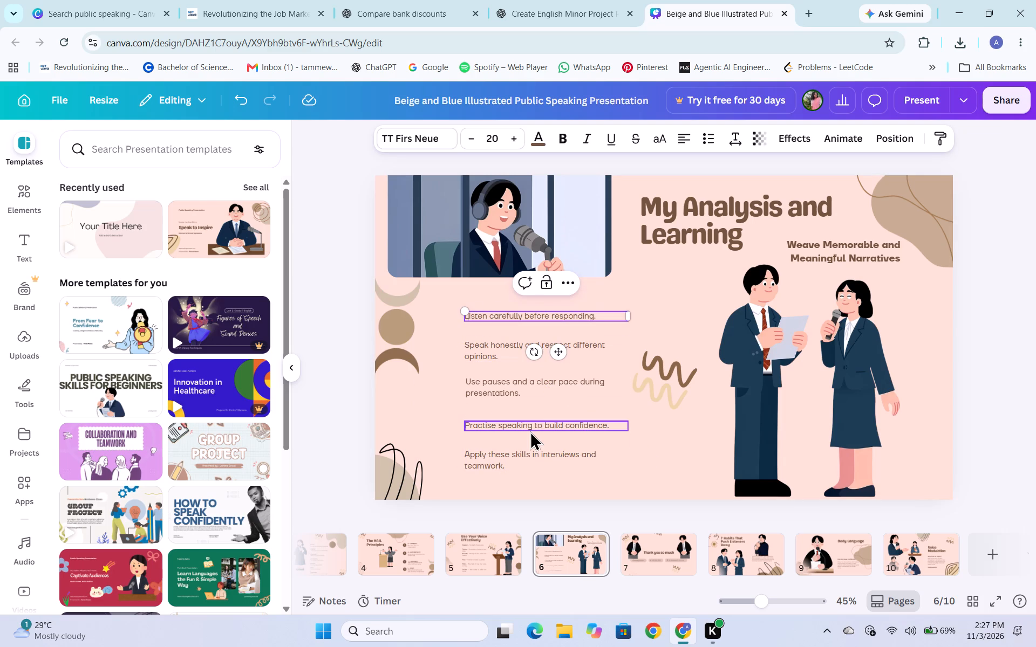
{"action": "key", "text": "Left"}
{"action": "key", "text": "shift+greater"}
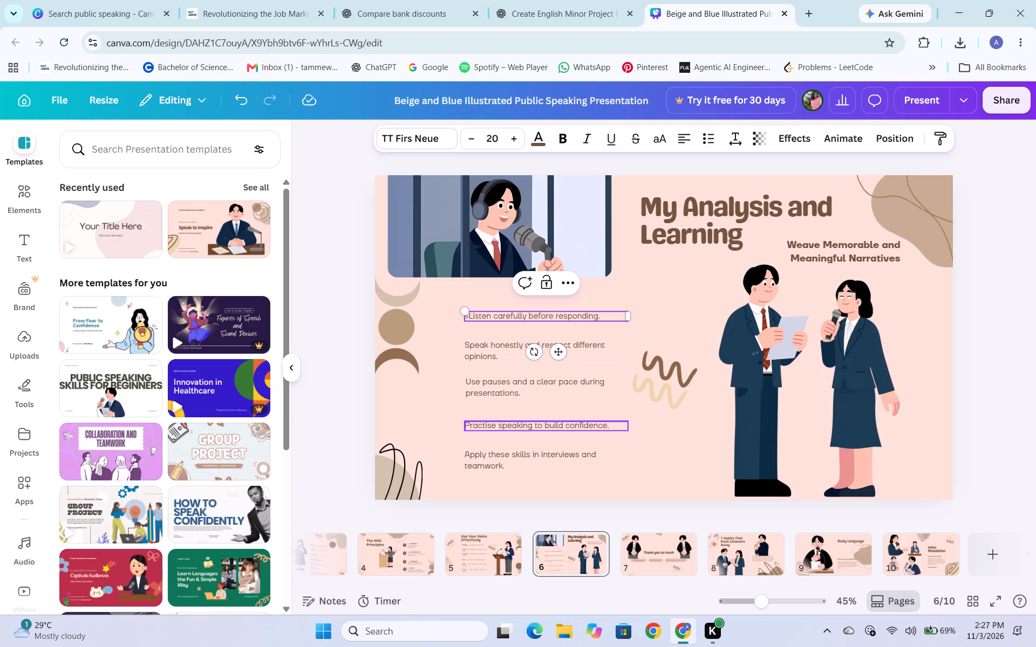
{"action": "key", "text": "BackSpace"}
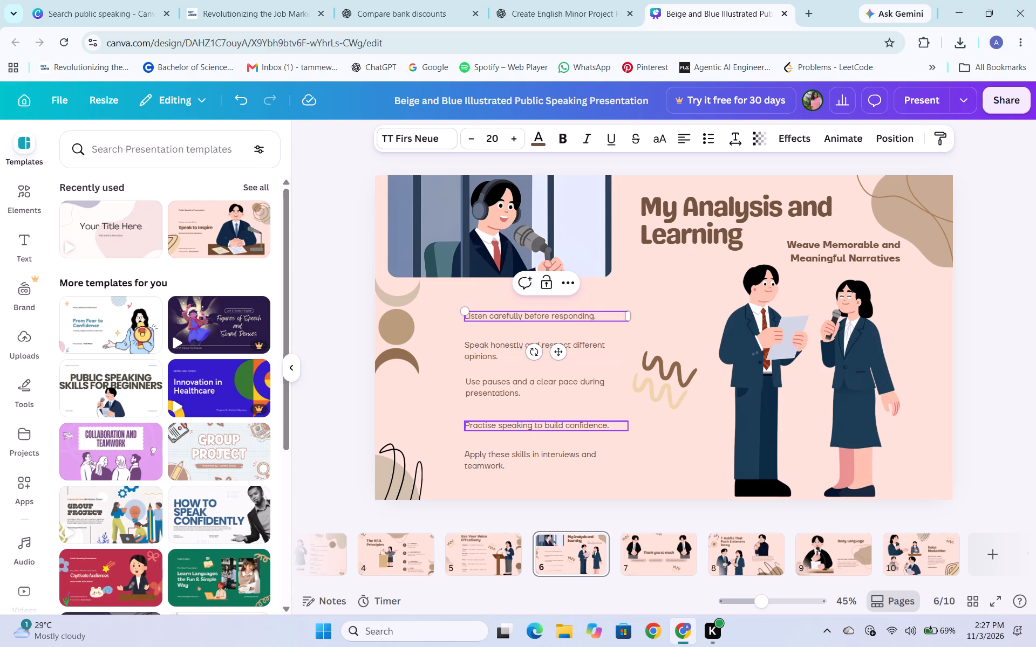
{"action": "type", "text": "<>"}
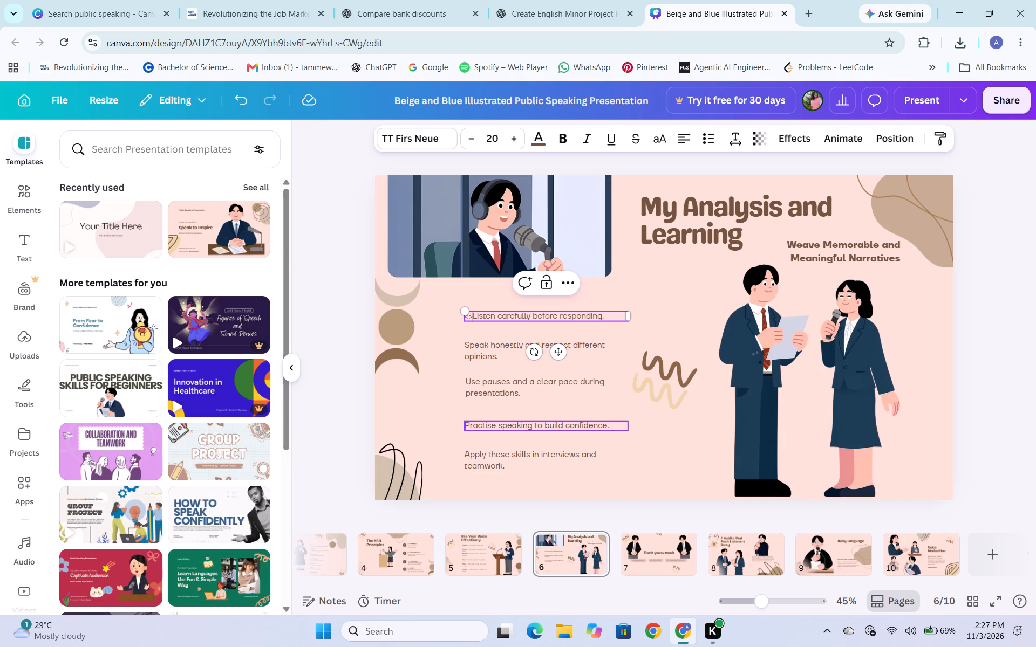
{"action": "key", "text": "BackSpace"}
{"action": "key", "text": "BackSpace"}
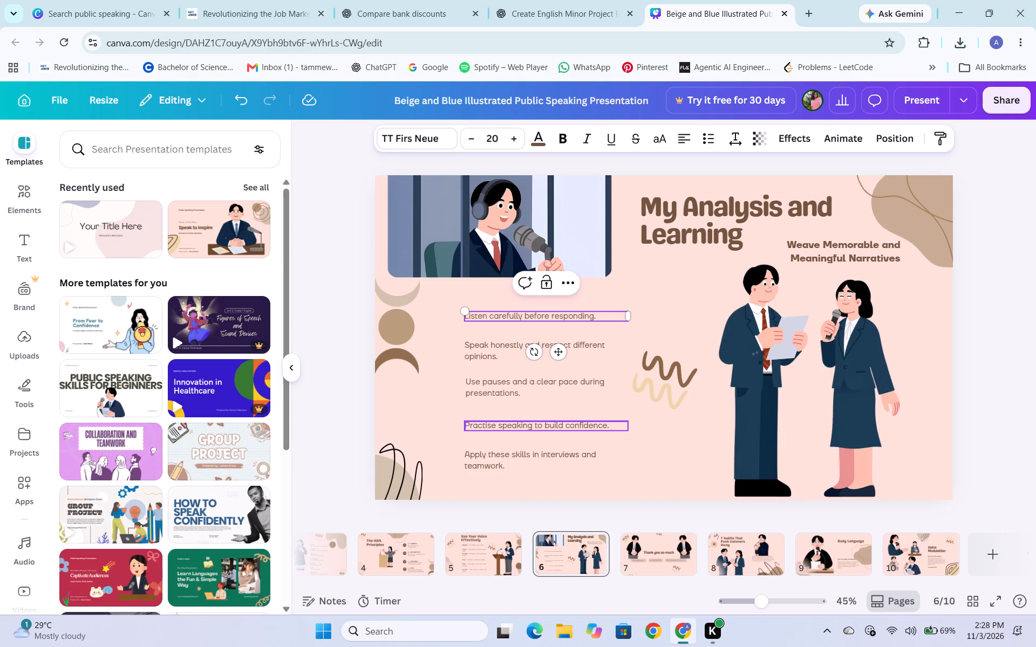
{"action": "key", "text": "period"}
{"action": "key", "text": "BackSpace"}
{"action": "type", "text": "<>"}
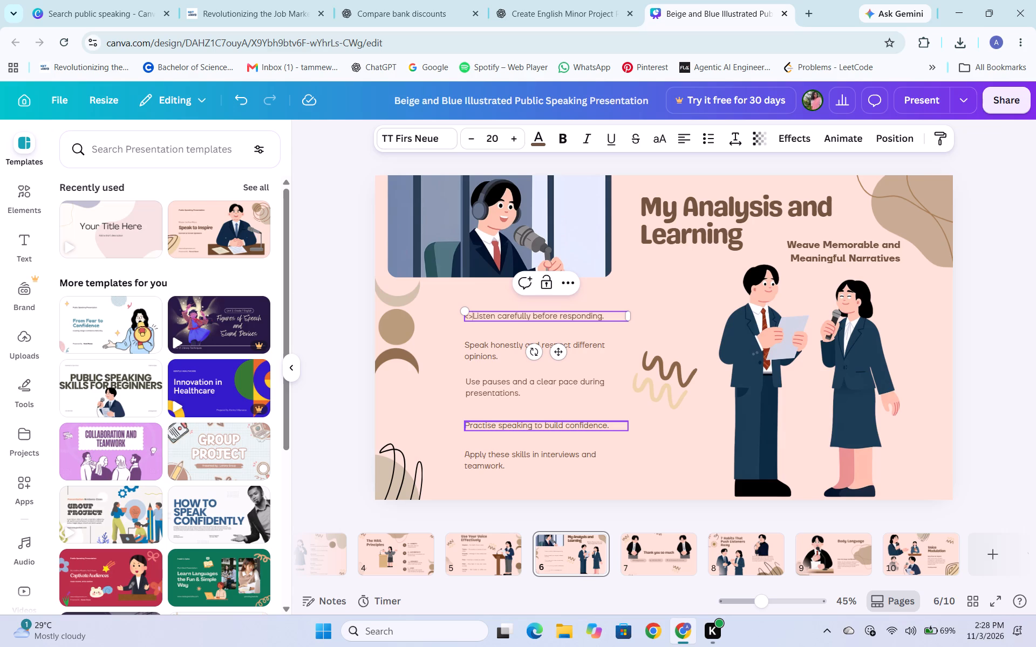
{"action": "key", "text": "space"}
{"action": "key", "text": "Down"}
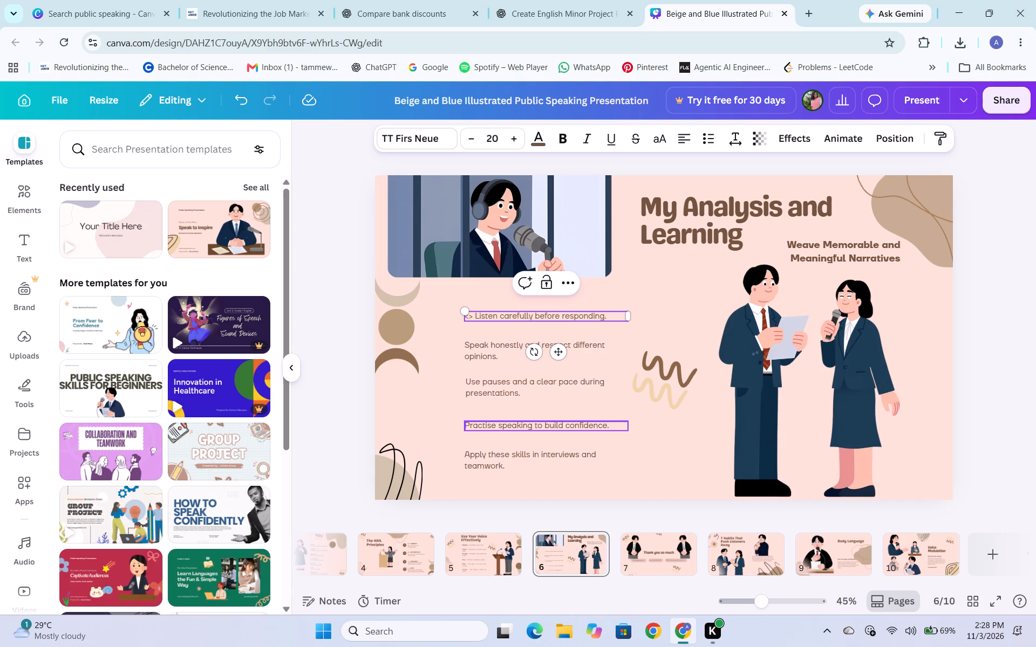
{"action": "key", "text": "Left"}
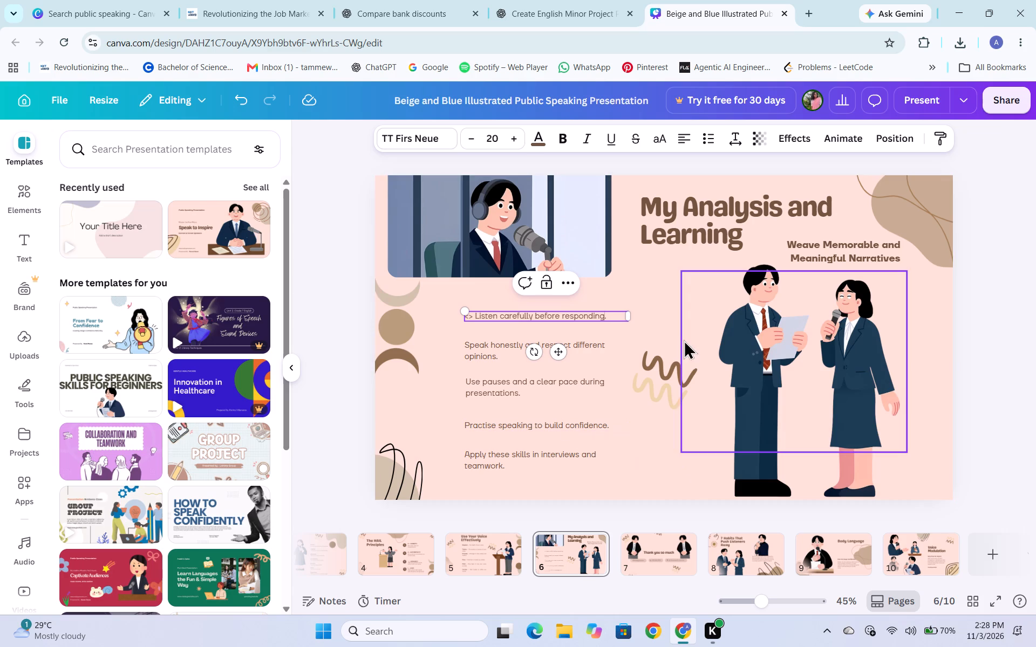
Add a "<>" marker followed by a space in front of the "Speak honestly and respect different opinions." point.
{"action": "left_click", "coordinate": [684, 336]}
{"action": "left_click", "coordinate": [610, 305]}
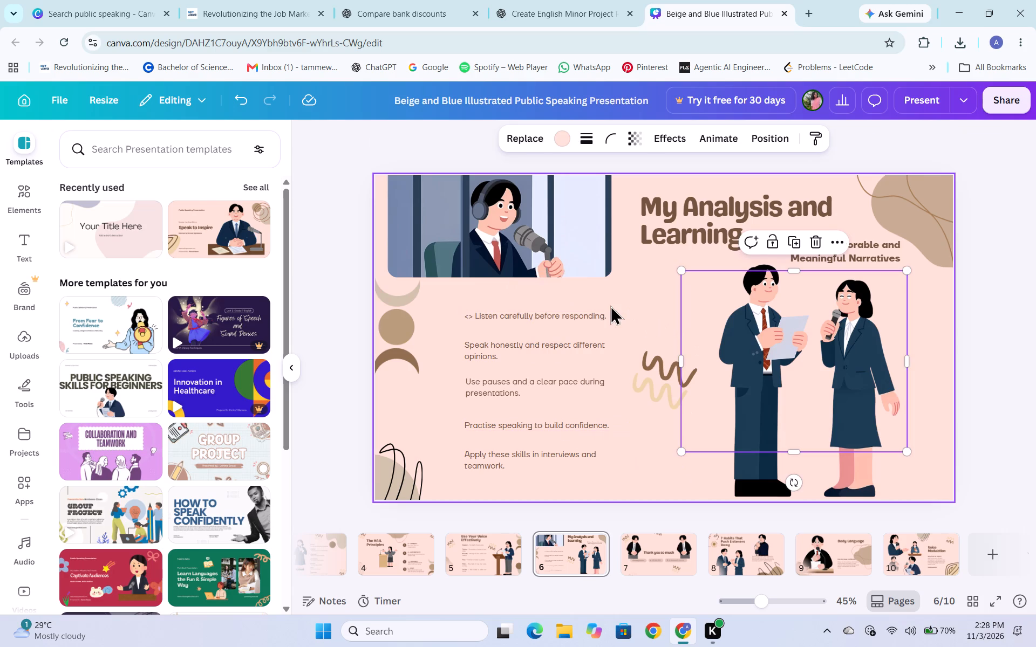
{"action": "left_click", "coordinate": [471, 341]}
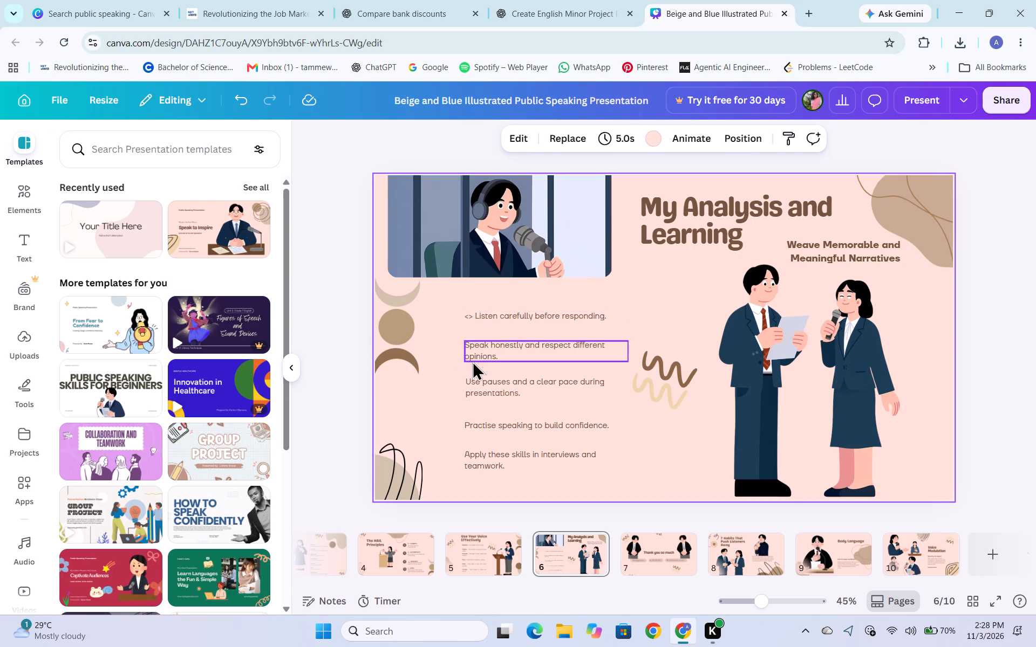
{"action": "left_click", "coordinate": [473, 342]}
{"action": "key", "text": "Left"}
{"action": "key", "text": "Left"}
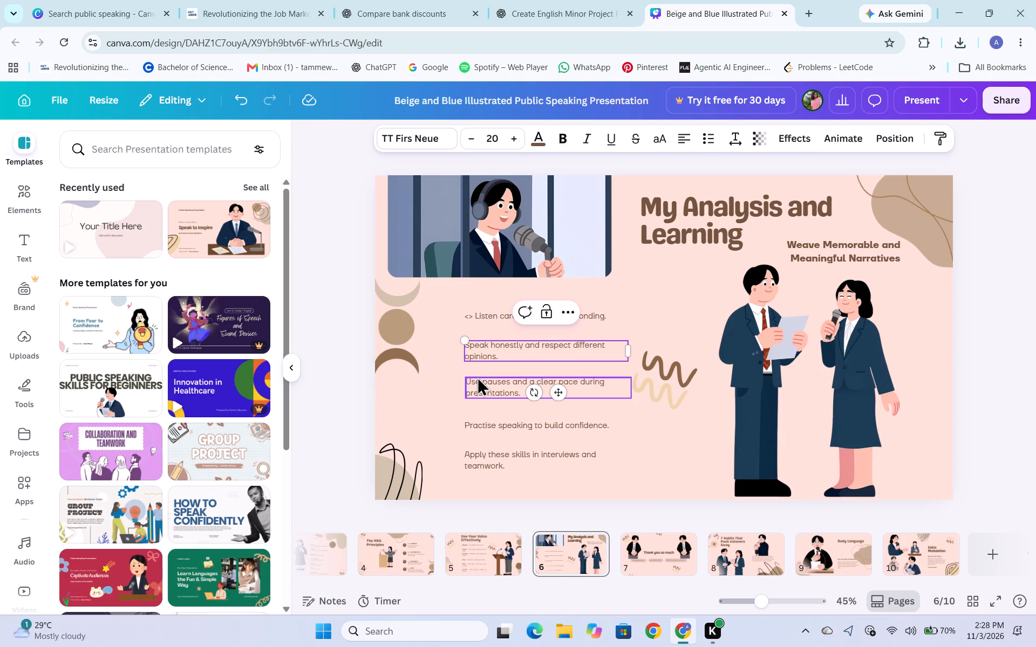
{"action": "type", "text": "<>"}
{"action": "key", "text": "space"}
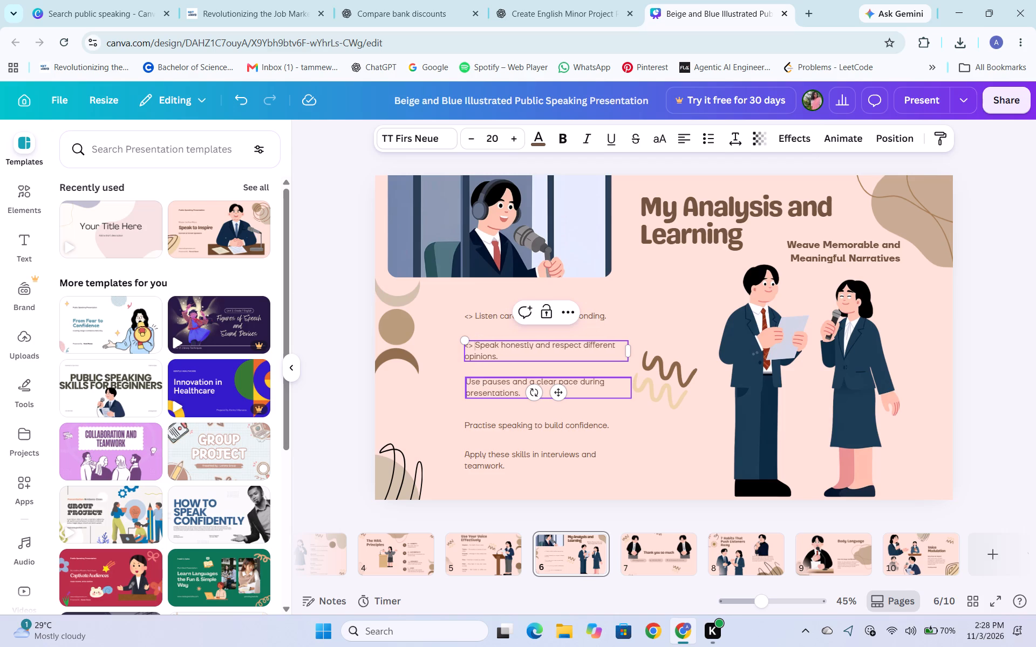
Put a "<>" marker and a space before the "Use pauses and a clear pace during presentations." point.
{"action": "left_click", "coordinate": [483, 384]}
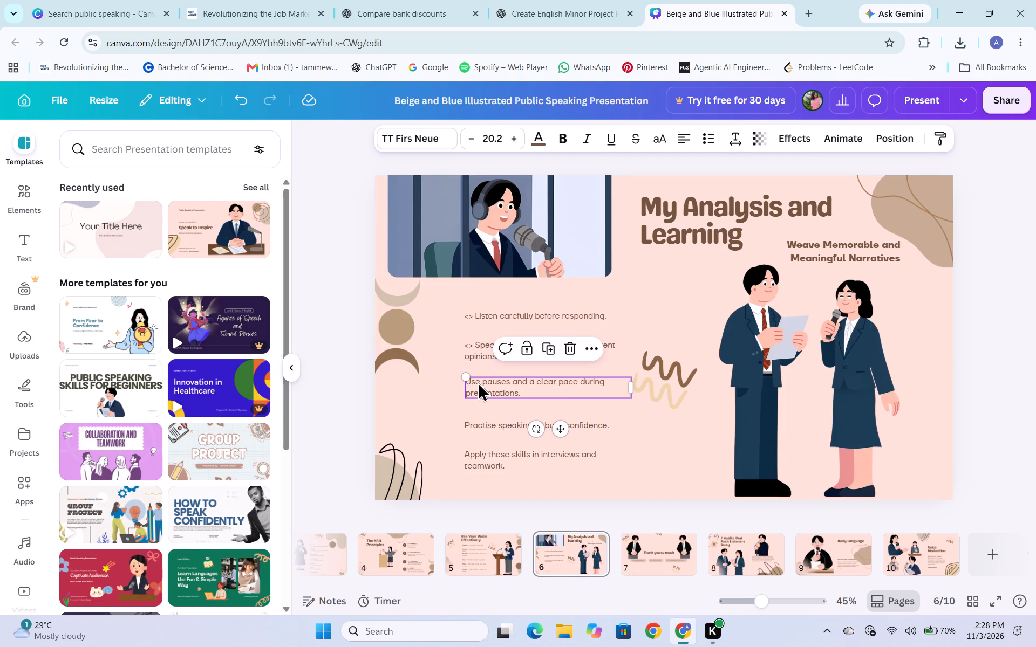
{"action": "left_click", "coordinate": [478, 382]}
{"action": "key", "text": "Left"}
{"action": "key", "text": "Left"}
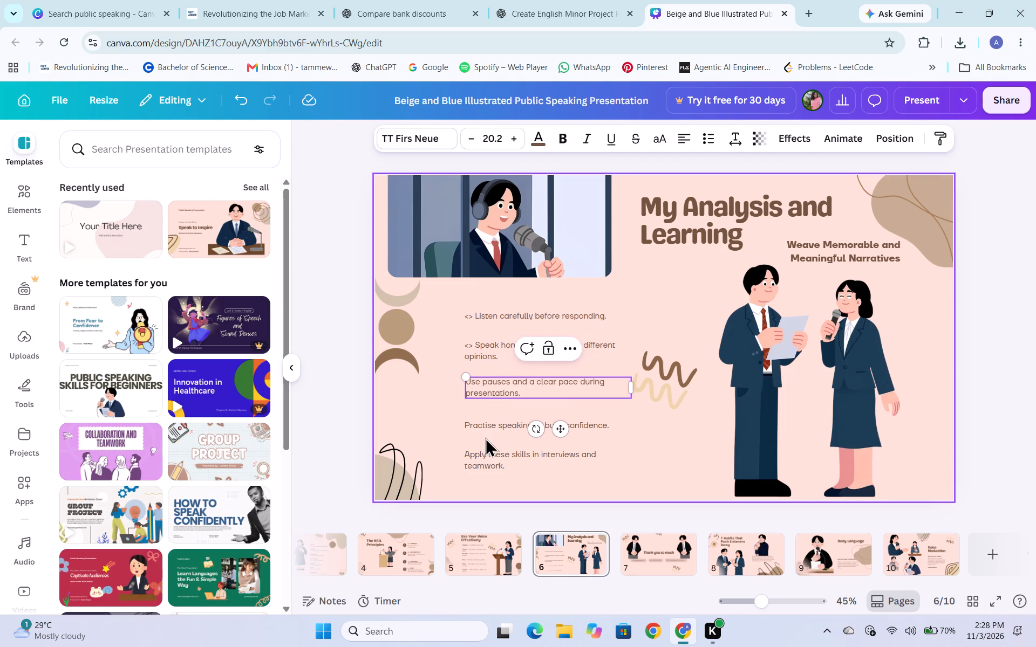
{"action": "type", "text": "<>"}
{"action": "key", "text": "space"}
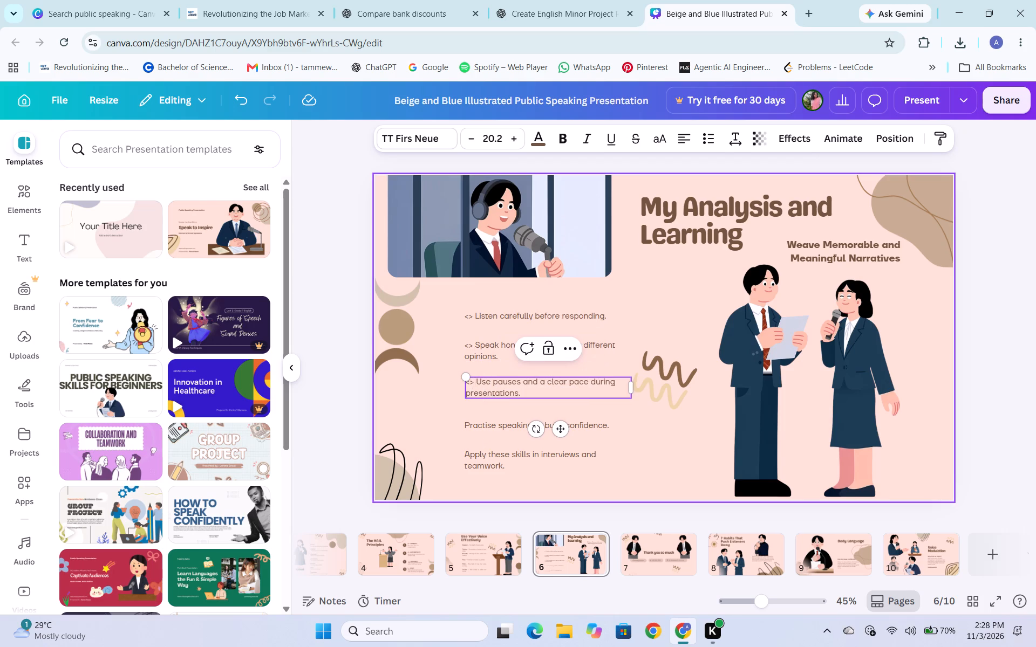
Insert a "<>" marker and a space at the start of the "Practise speaking to build confidence." point.
{"action": "left_click", "coordinate": [487, 422]}
{"action": "double_click", "coordinate": [487, 422]}
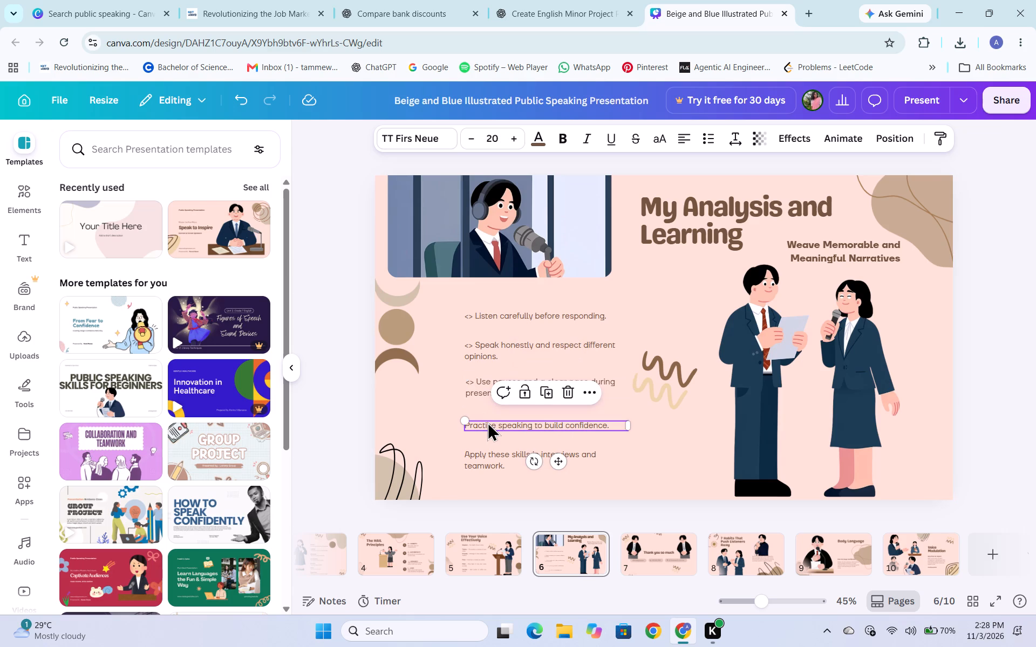
{"action": "left_click", "coordinate": [487, 422]}
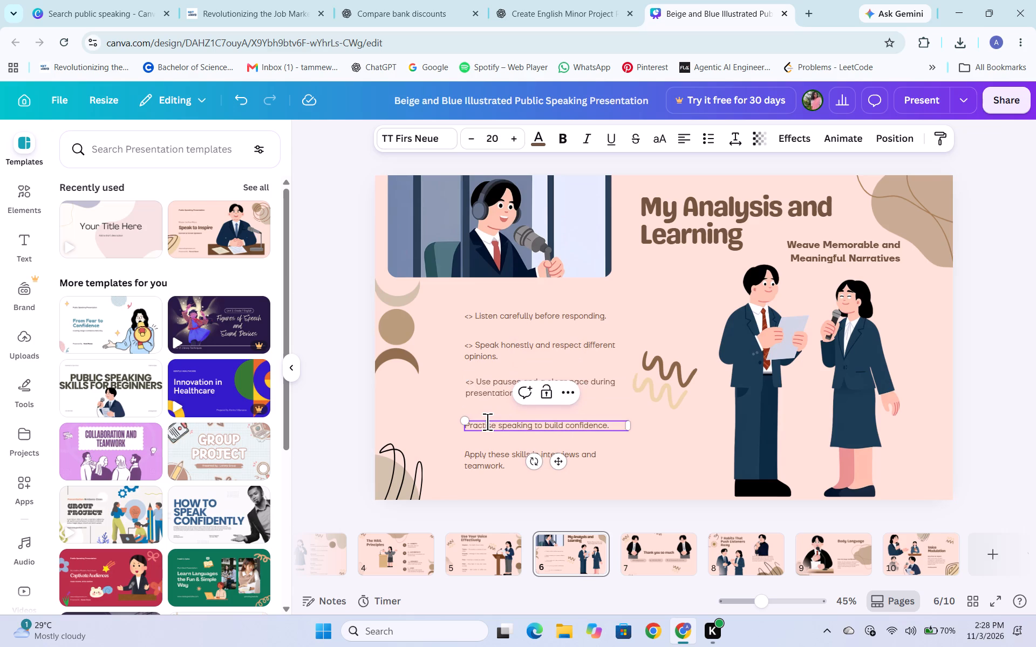
{"action": "double_click", "coordinate": [487, 422]}
{"action": "key", "text": "Left"}
{"action": "type", "text": "<>"}
{"action": "key", "text": "space"}
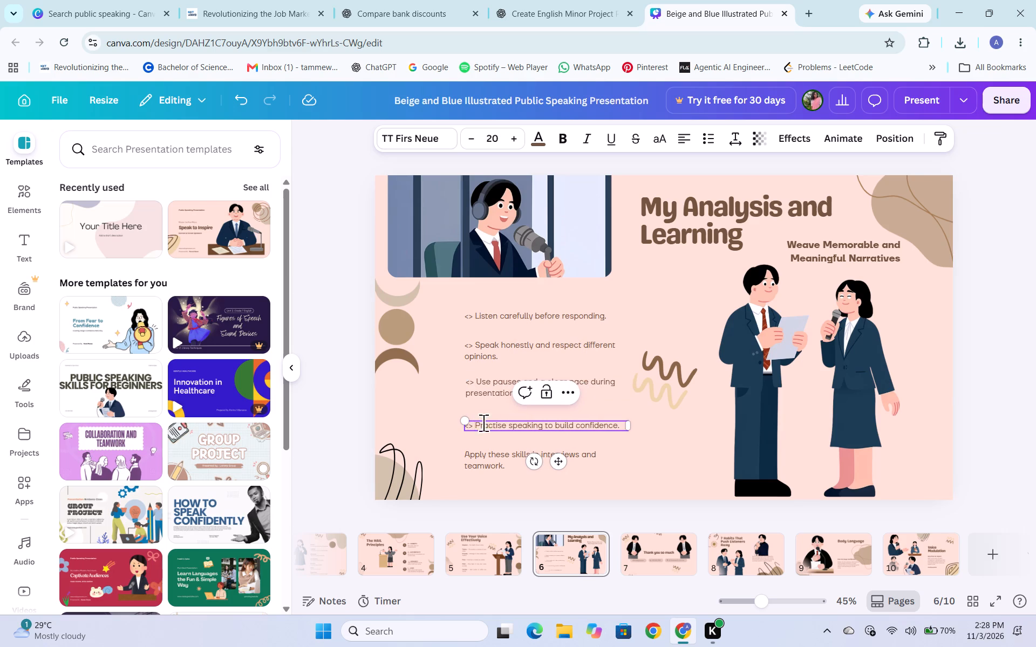
Add a "<>" marker and a space before "Apply these skills in interviews and teamwork." and leave the text box.
{"action": "double_click", "coordinate": [474, 470]}
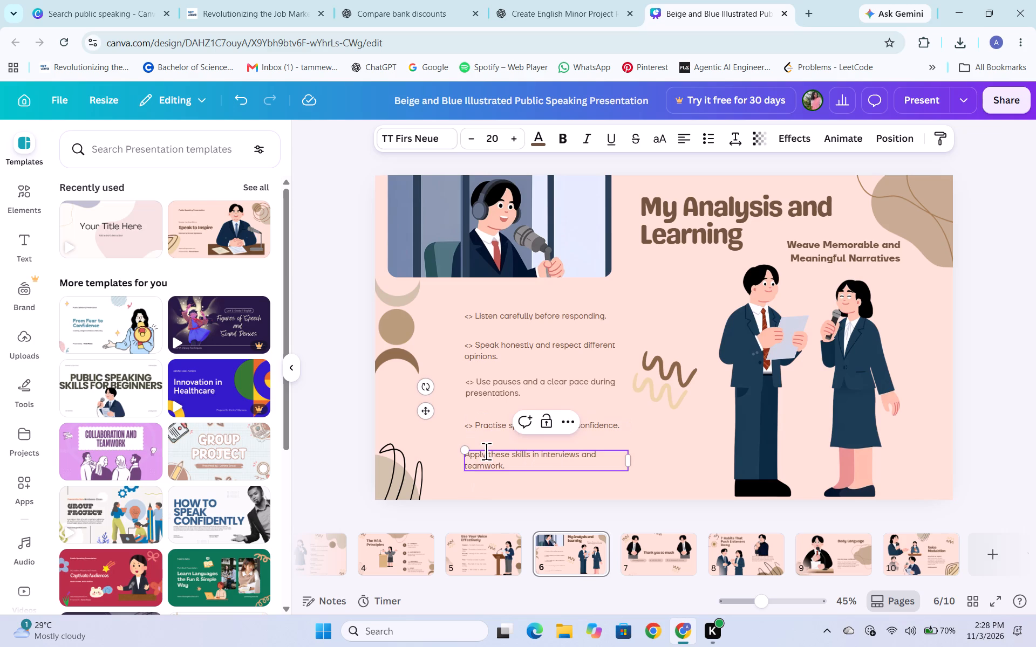
{"action": "double_click", "coordinate": [477, 455]}
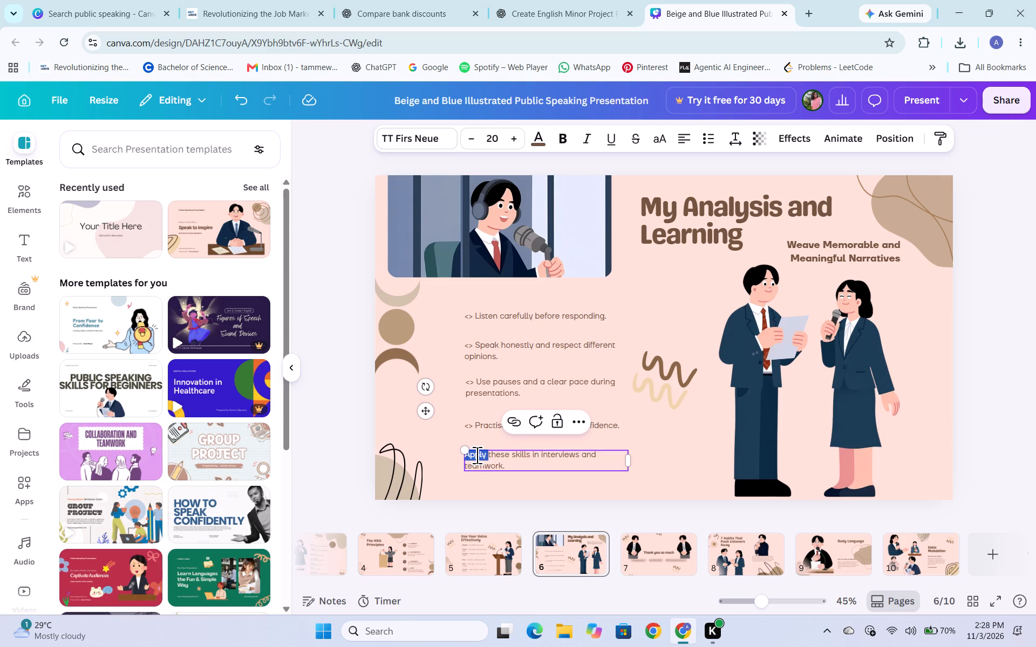
{"action": "key", "text": "Left"}
{"action": "type", "text": "<>"}
{"action": "key", "text": "space"}
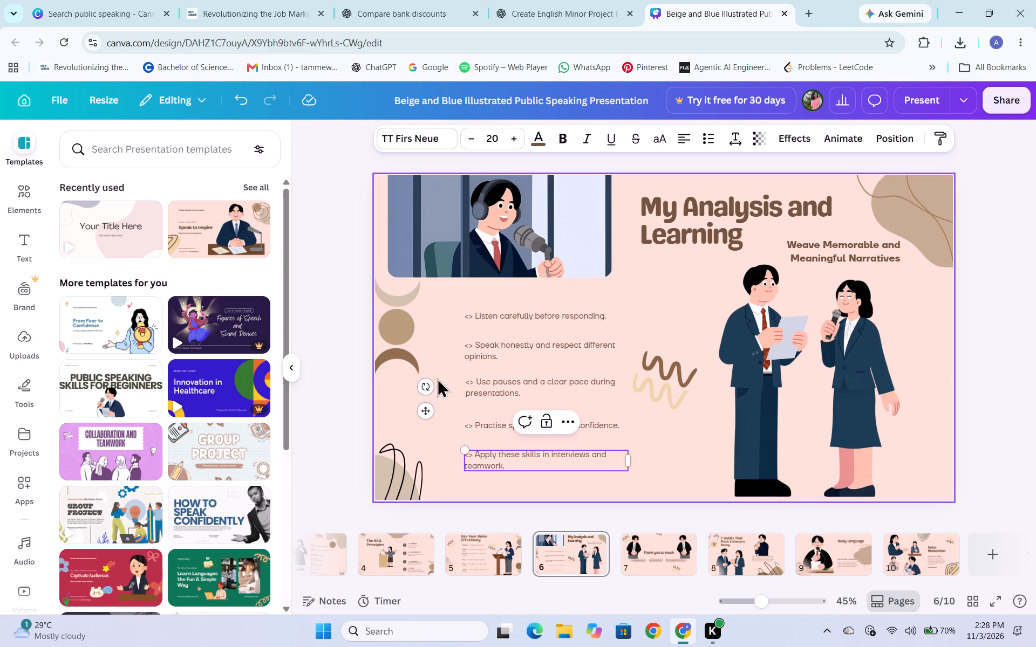
{"action": "left_click", "coordinate": [431, 369]}
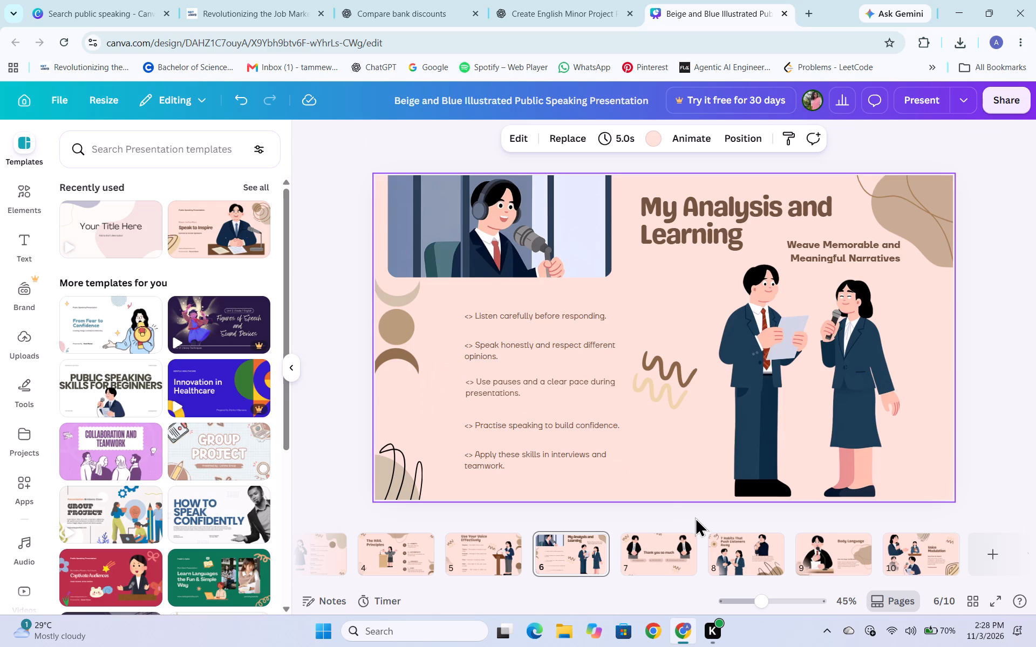
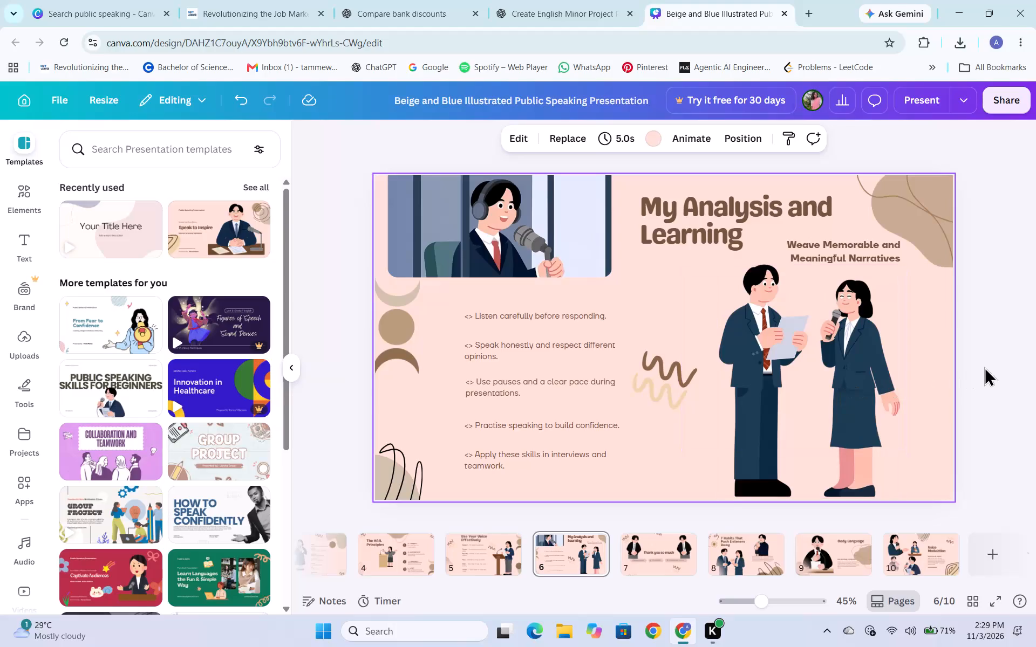
Nudge the "Apply these skills in interviews and teamwork." point slightly upward on slide 6.
{"action": "left_click", "coordinate": [984, 367]}
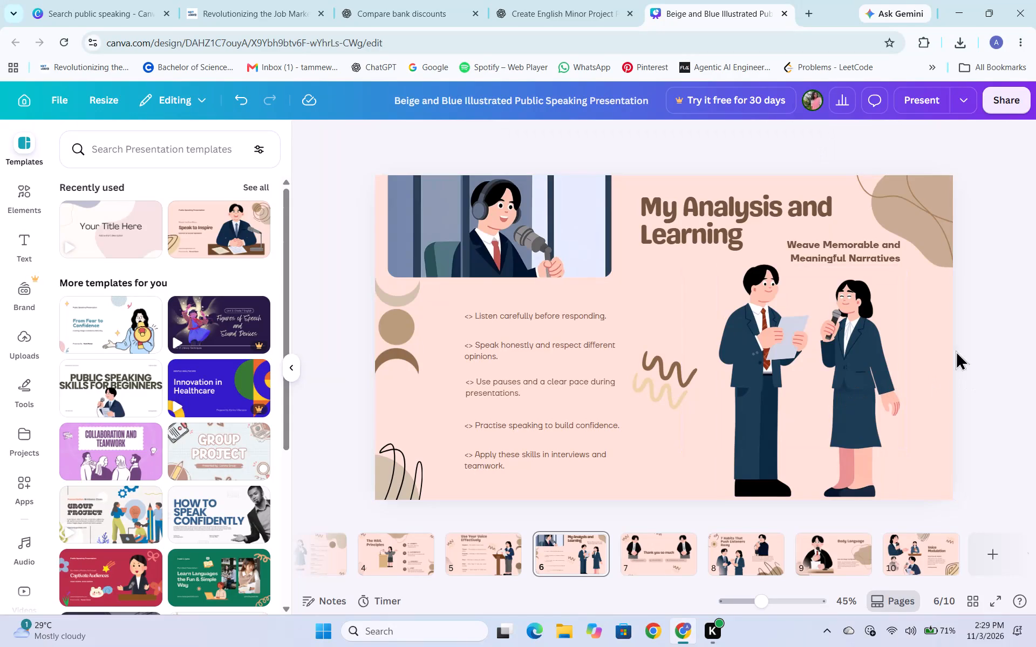
{"action": "left_click", "coordinate": [505, 458]}
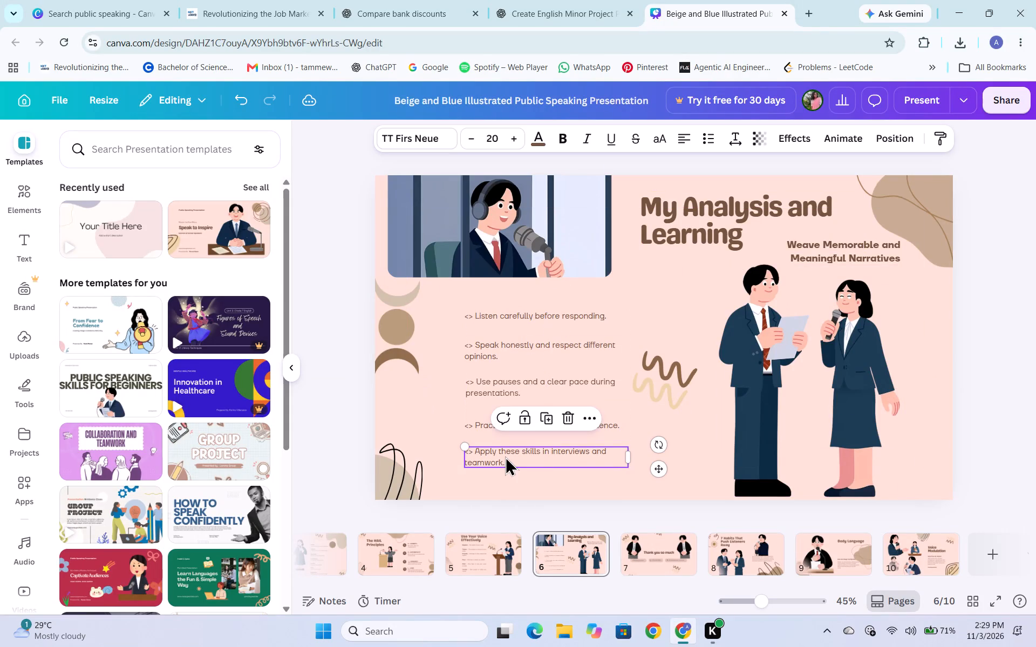
{"action": "left_click", "coordinate": [933, 340]}
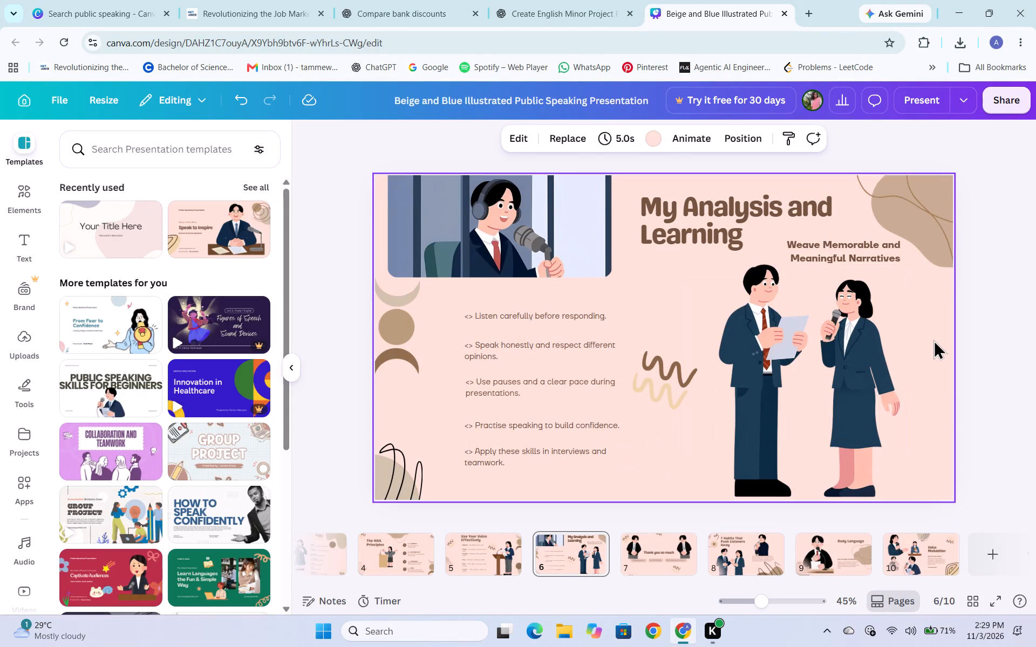
Delete the "Weave Memorable and Meaningful Narratives" subtitle from slide 6.
{"action": "double_click", "coordinate": [862, 256]}
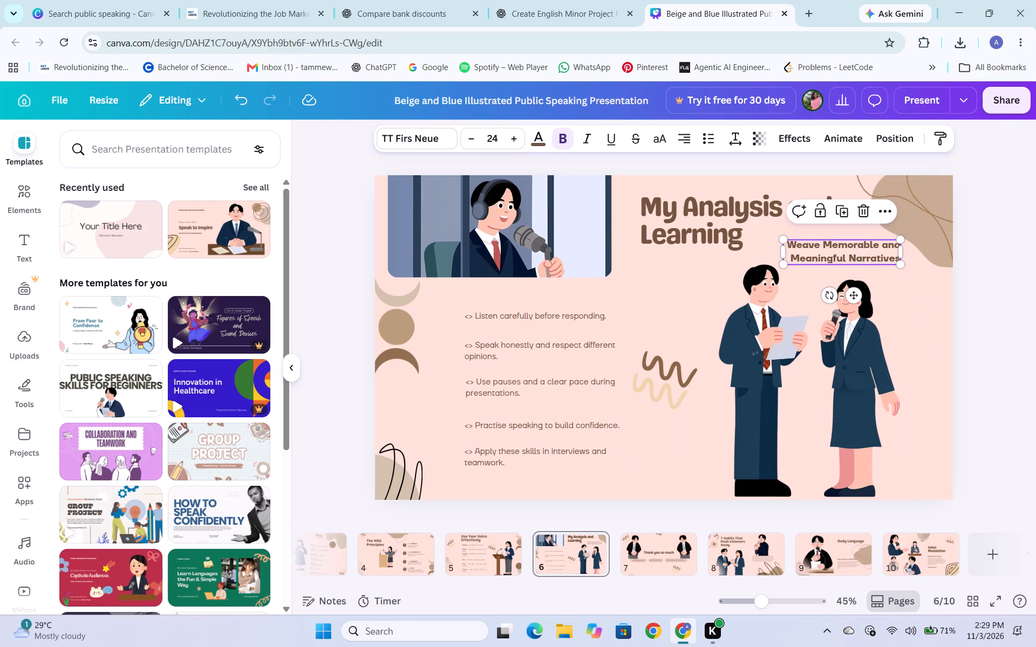
{"action": "key", "text": "BackSpace"}
{"action": "left_click", "coordinate": [897, 274]}
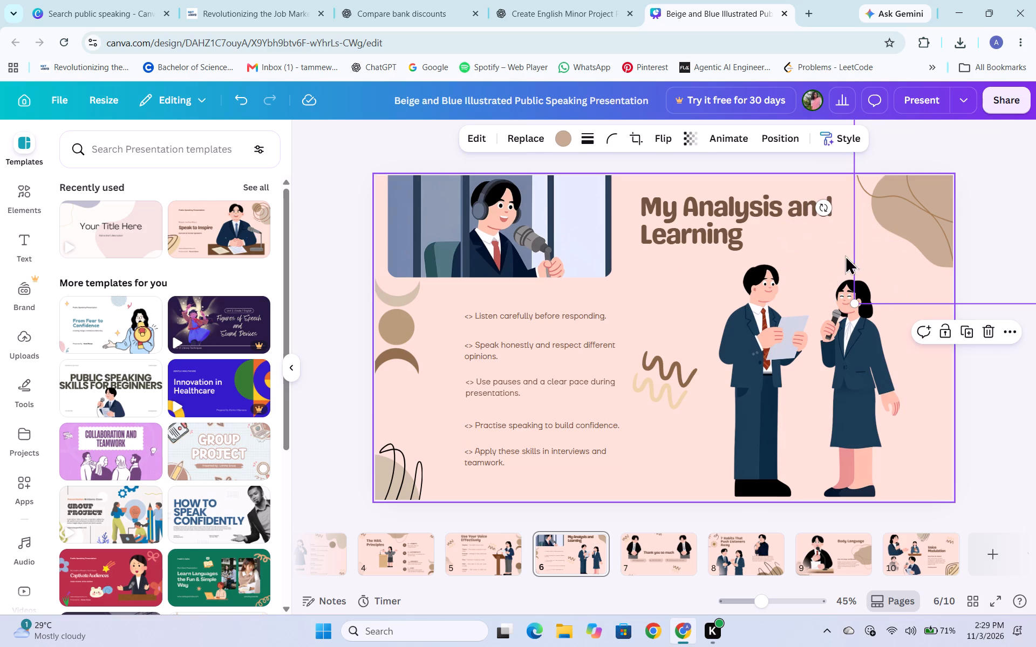
{"action": "left_click", "coordinate": [827, 259]}
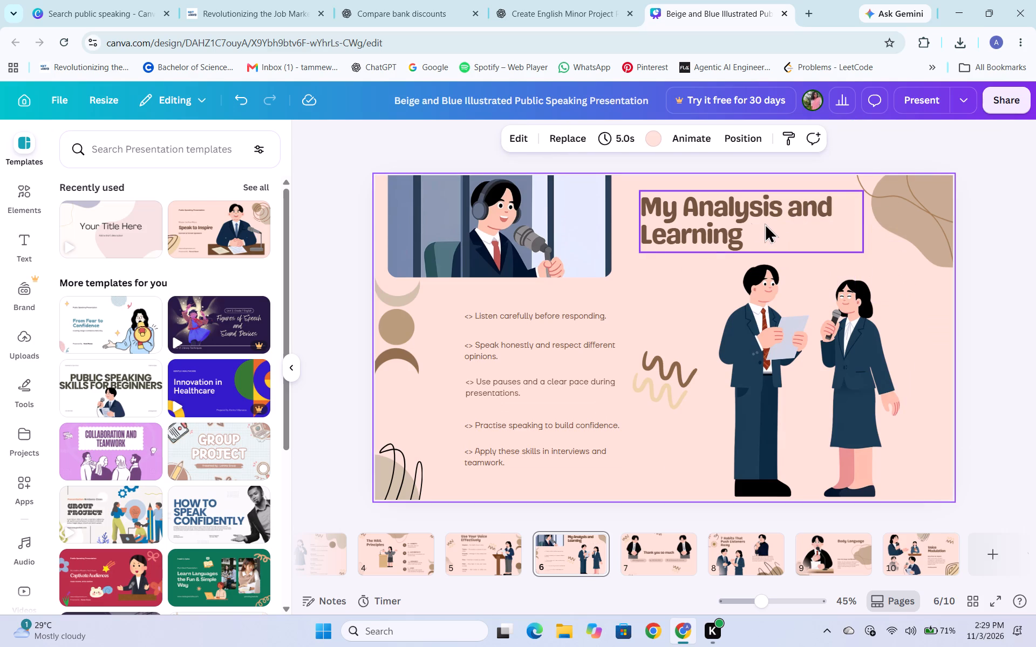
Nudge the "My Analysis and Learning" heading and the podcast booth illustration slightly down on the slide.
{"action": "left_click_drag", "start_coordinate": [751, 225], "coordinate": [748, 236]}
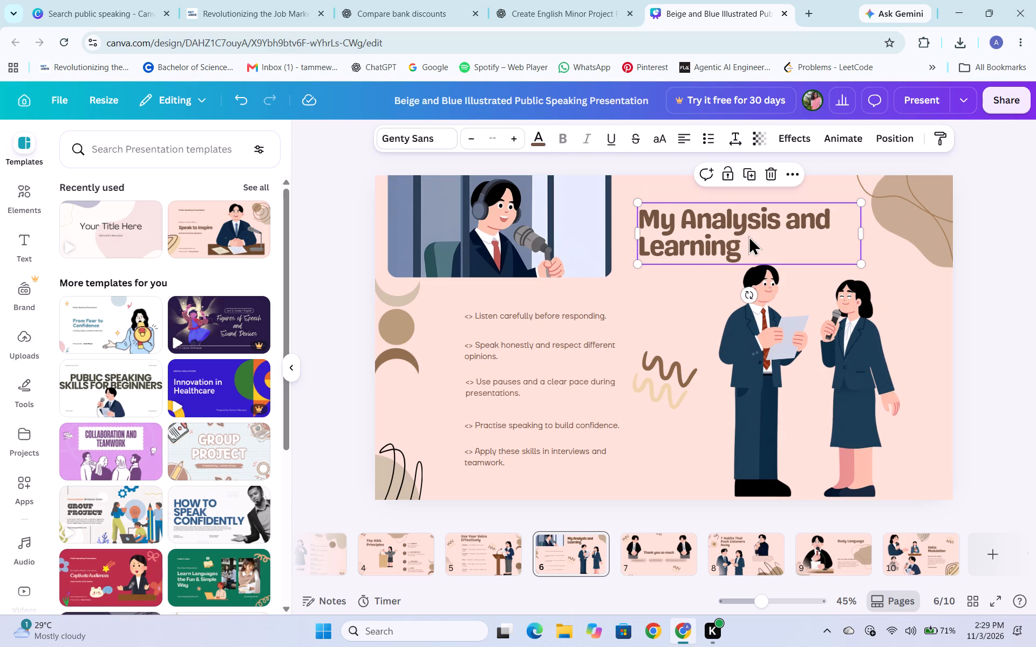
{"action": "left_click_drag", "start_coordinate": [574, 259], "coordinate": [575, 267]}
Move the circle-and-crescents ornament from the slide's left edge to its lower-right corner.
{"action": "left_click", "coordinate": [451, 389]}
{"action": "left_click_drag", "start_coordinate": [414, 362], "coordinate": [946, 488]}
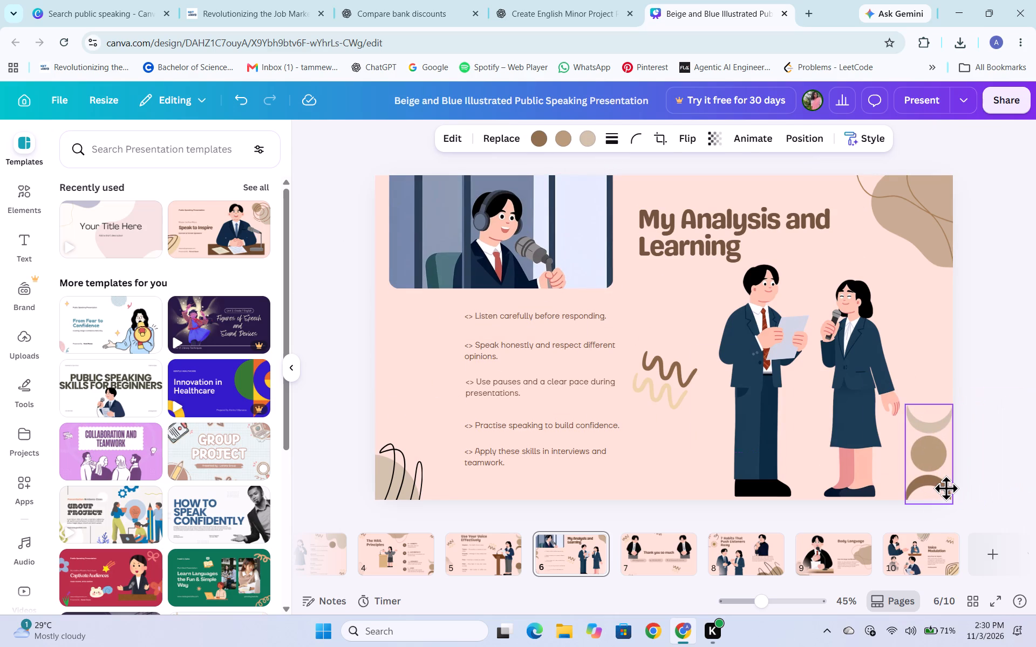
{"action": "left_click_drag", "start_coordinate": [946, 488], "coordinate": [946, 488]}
Move the brown and beige squiggle slightly lower, between the list of points and the standing man.
{"action": "left_click_drag", "start_coordinate": [660, 377], "coordinate": [658, 377]}
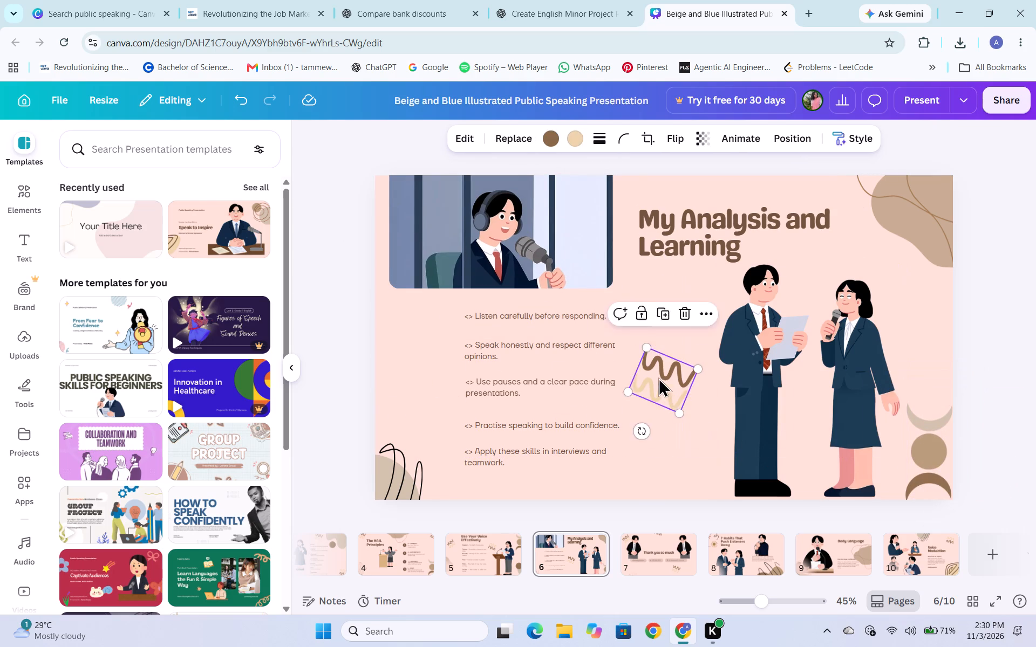
{"action": "left_click_drag", "start_coordinate": [658, 377], "coordinate": [666, 421]}
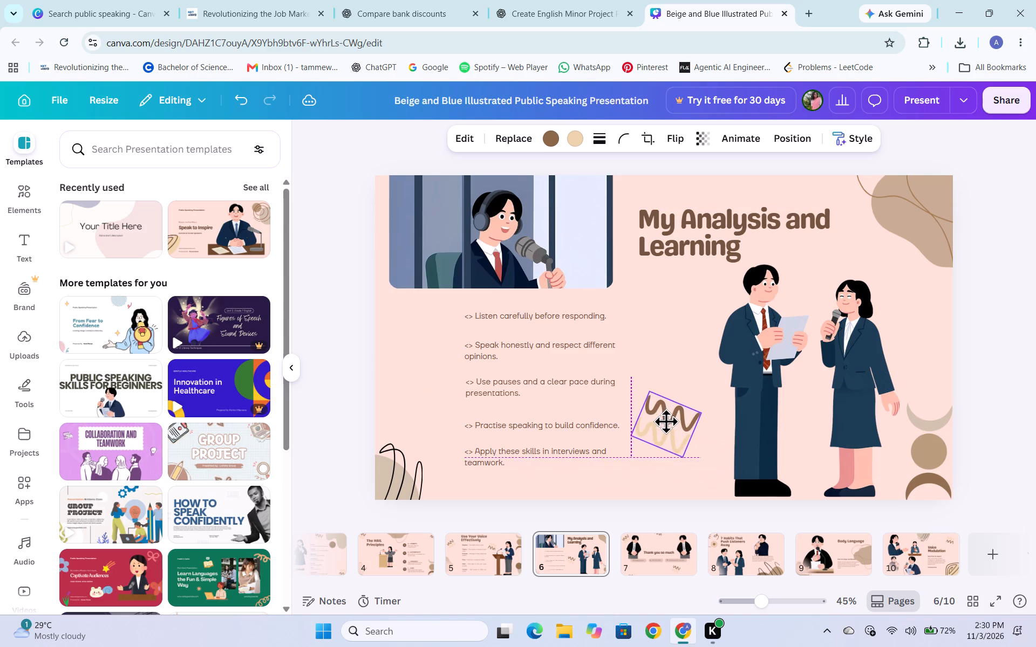
{"action": "left_click_drag", "start_coordinate": [666, 421], "coordinate": [669, 408]}
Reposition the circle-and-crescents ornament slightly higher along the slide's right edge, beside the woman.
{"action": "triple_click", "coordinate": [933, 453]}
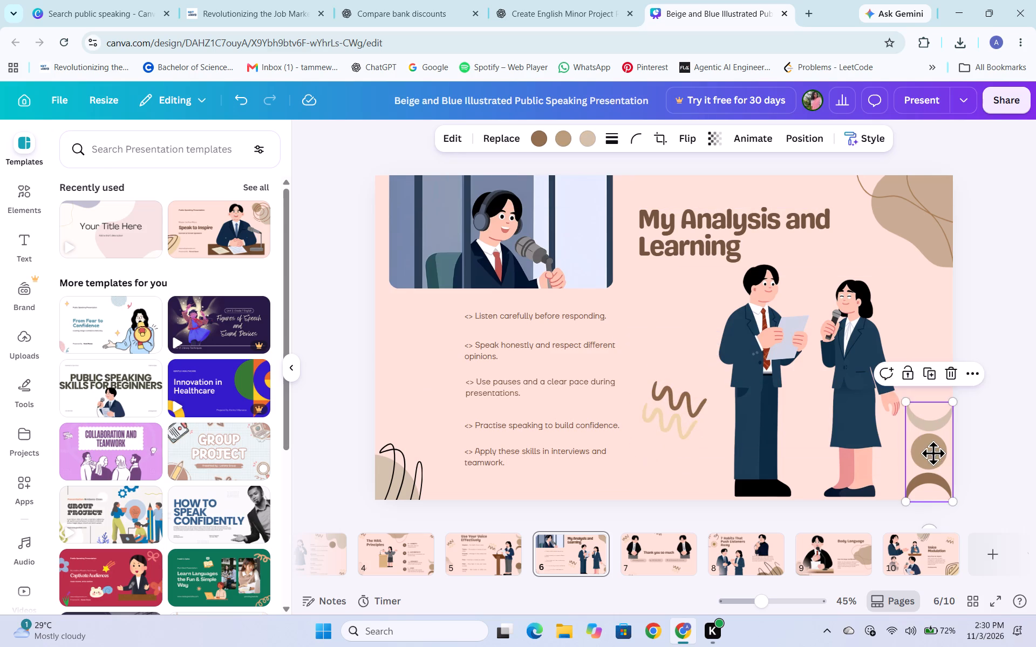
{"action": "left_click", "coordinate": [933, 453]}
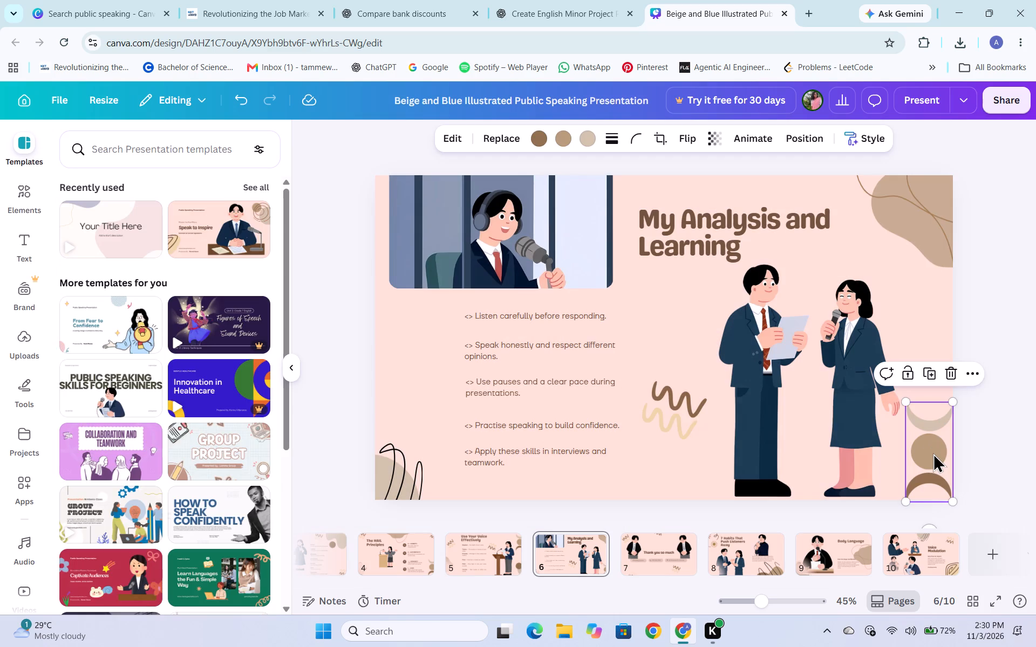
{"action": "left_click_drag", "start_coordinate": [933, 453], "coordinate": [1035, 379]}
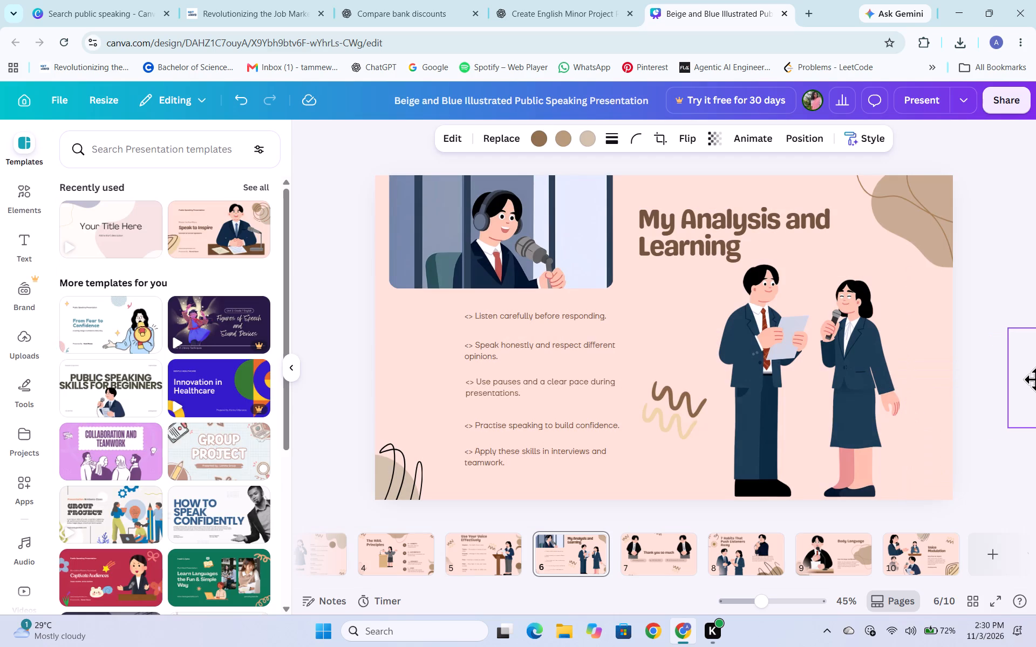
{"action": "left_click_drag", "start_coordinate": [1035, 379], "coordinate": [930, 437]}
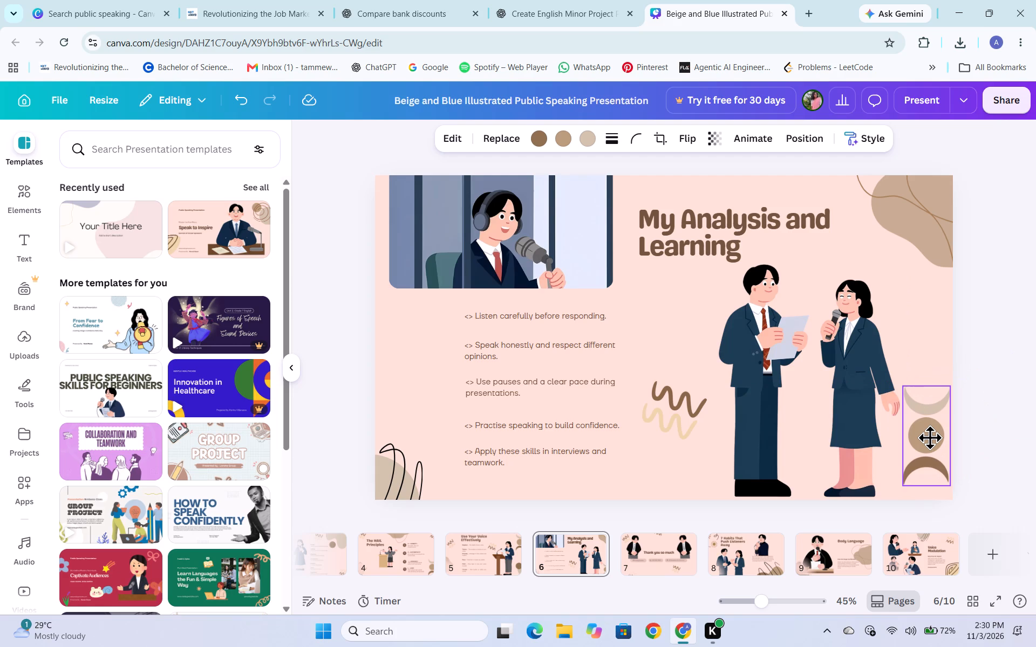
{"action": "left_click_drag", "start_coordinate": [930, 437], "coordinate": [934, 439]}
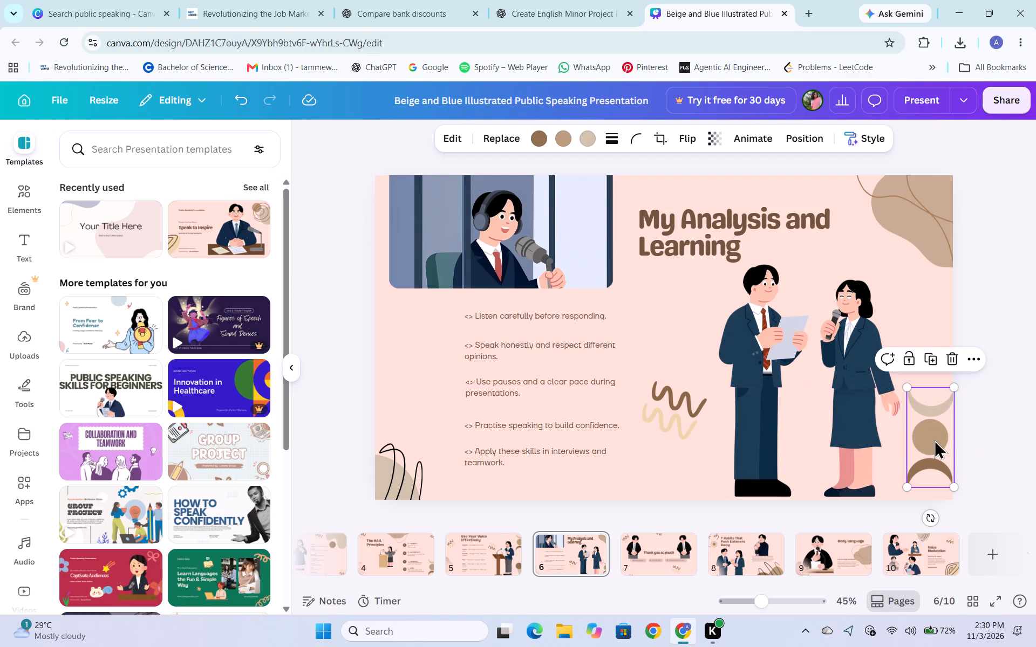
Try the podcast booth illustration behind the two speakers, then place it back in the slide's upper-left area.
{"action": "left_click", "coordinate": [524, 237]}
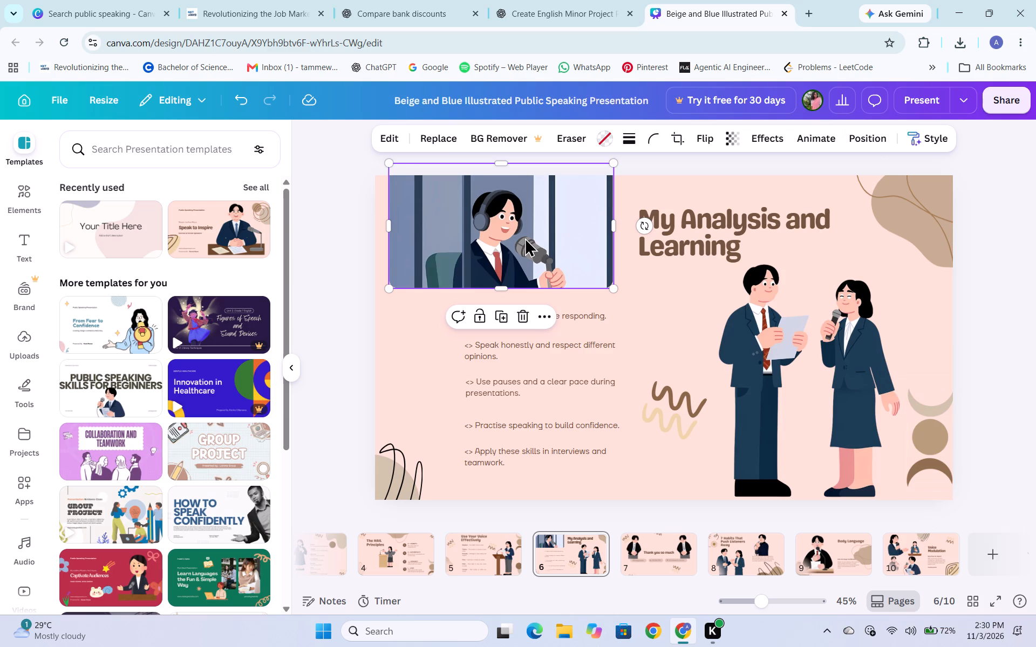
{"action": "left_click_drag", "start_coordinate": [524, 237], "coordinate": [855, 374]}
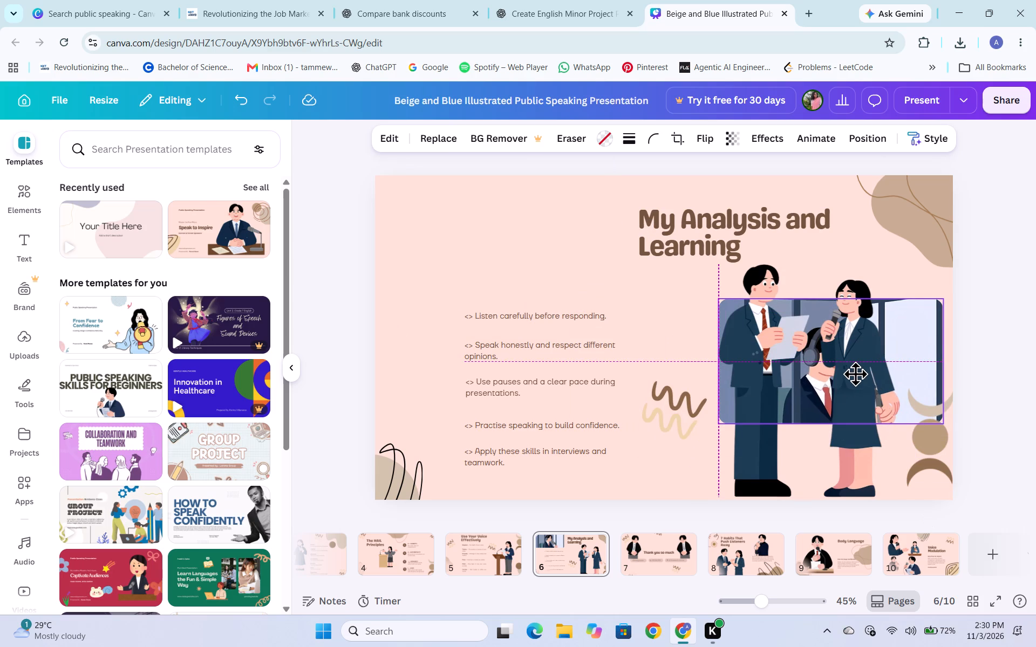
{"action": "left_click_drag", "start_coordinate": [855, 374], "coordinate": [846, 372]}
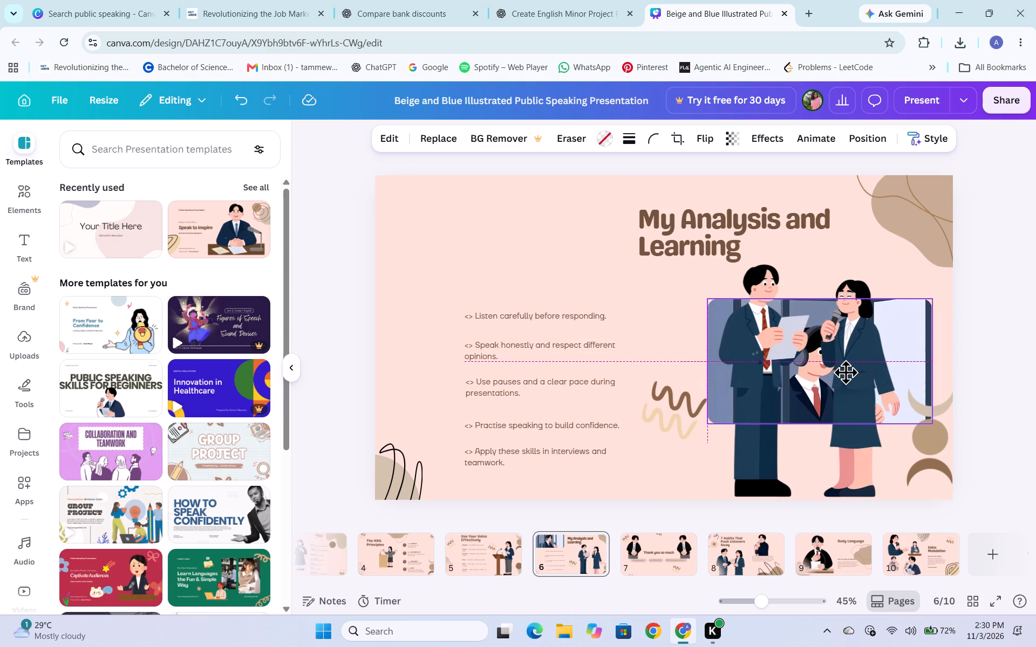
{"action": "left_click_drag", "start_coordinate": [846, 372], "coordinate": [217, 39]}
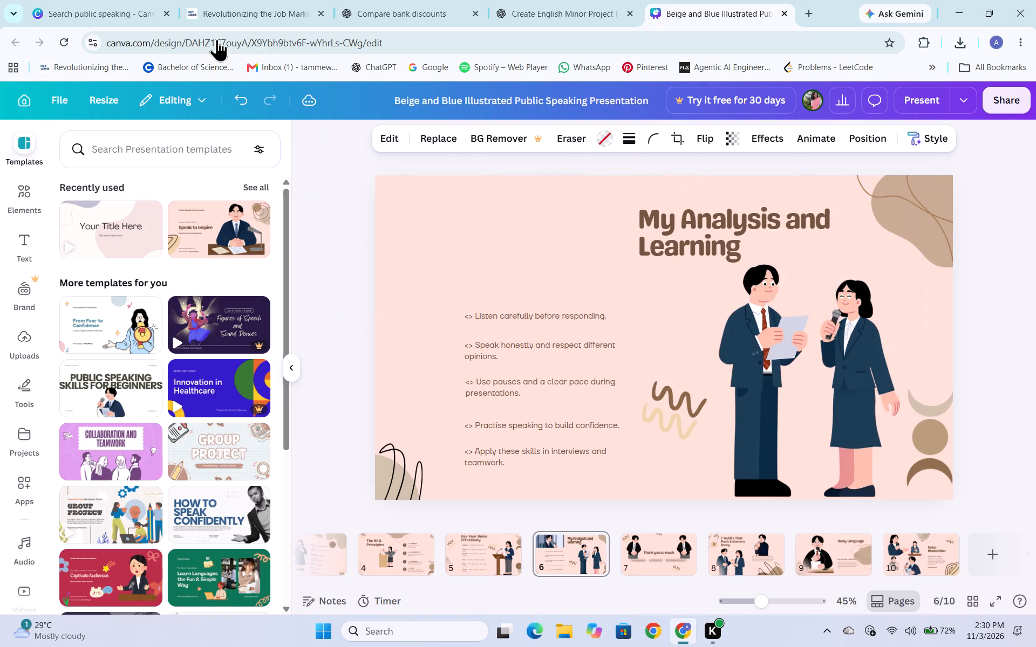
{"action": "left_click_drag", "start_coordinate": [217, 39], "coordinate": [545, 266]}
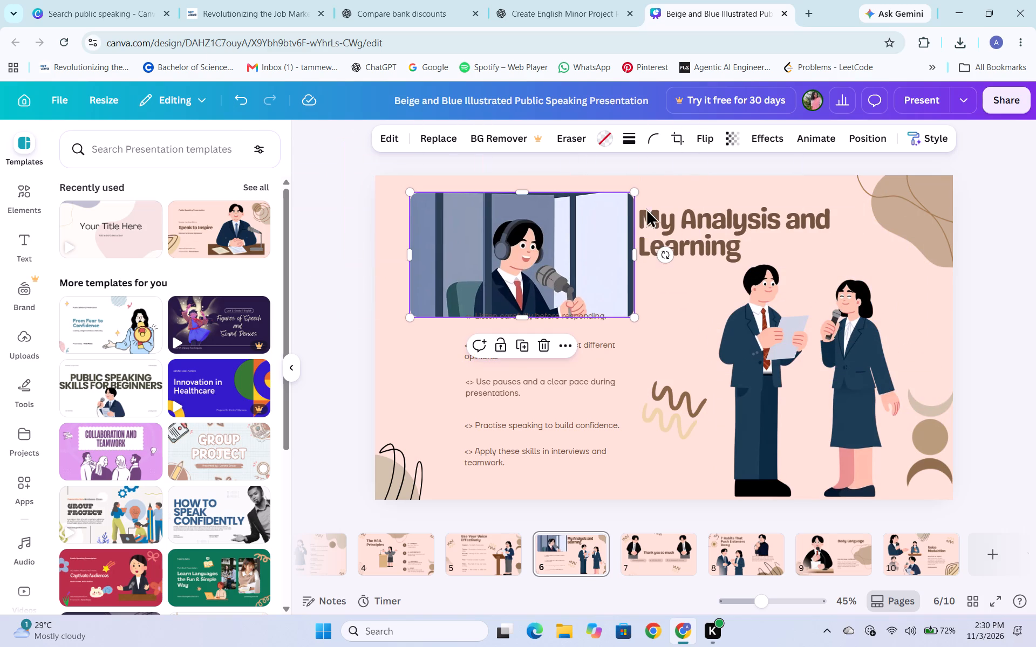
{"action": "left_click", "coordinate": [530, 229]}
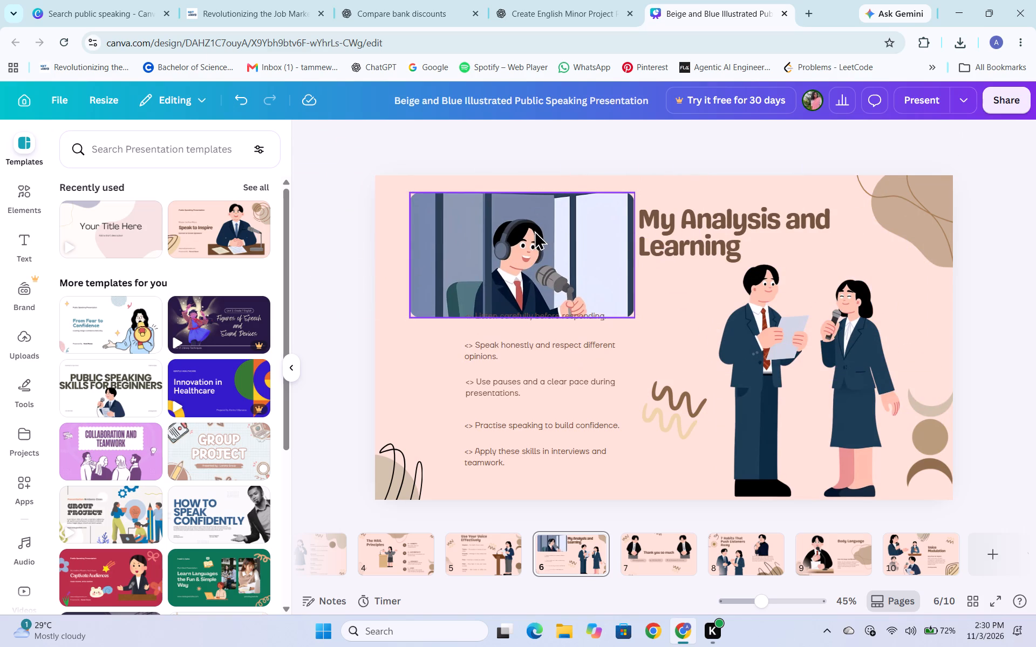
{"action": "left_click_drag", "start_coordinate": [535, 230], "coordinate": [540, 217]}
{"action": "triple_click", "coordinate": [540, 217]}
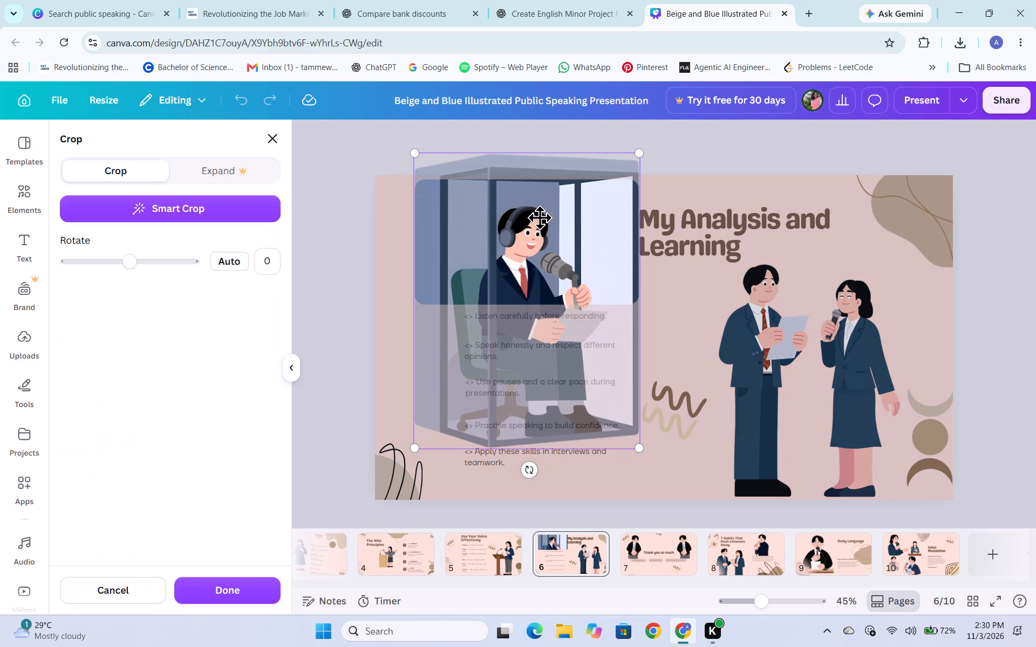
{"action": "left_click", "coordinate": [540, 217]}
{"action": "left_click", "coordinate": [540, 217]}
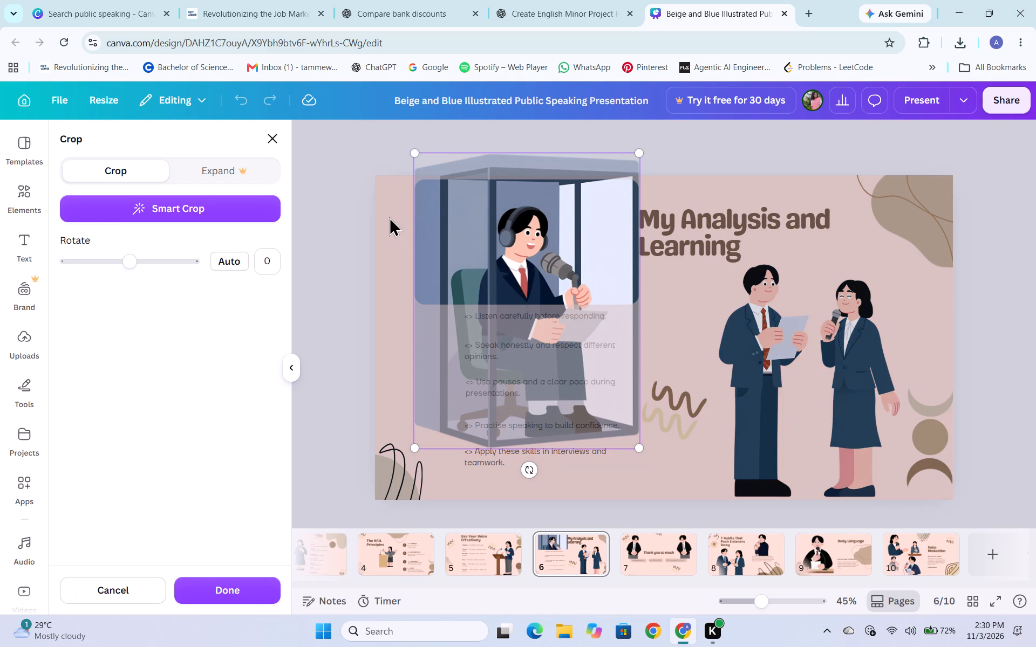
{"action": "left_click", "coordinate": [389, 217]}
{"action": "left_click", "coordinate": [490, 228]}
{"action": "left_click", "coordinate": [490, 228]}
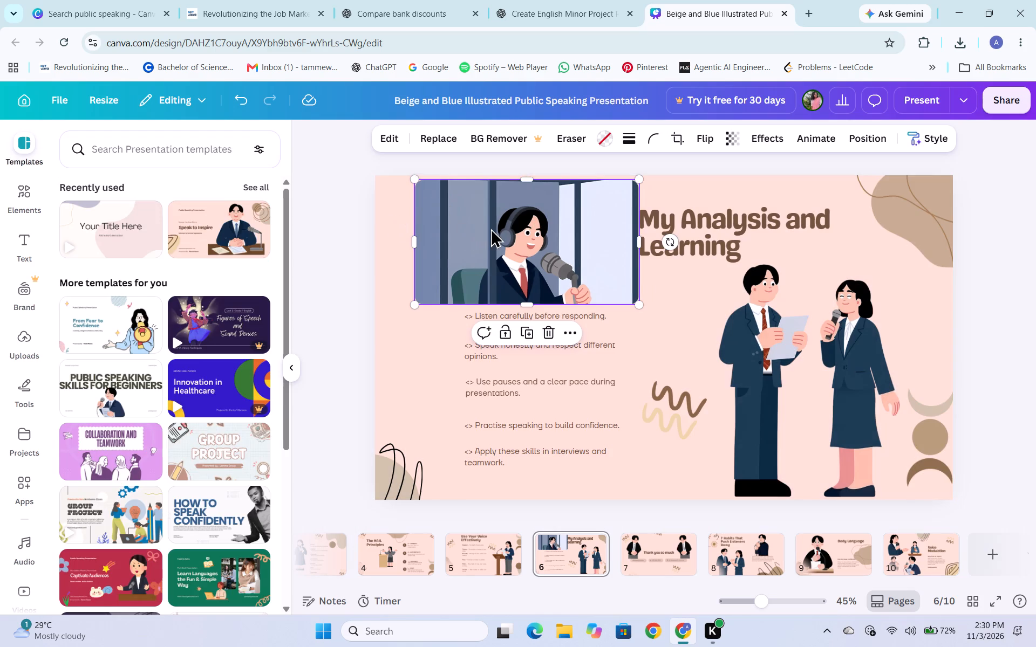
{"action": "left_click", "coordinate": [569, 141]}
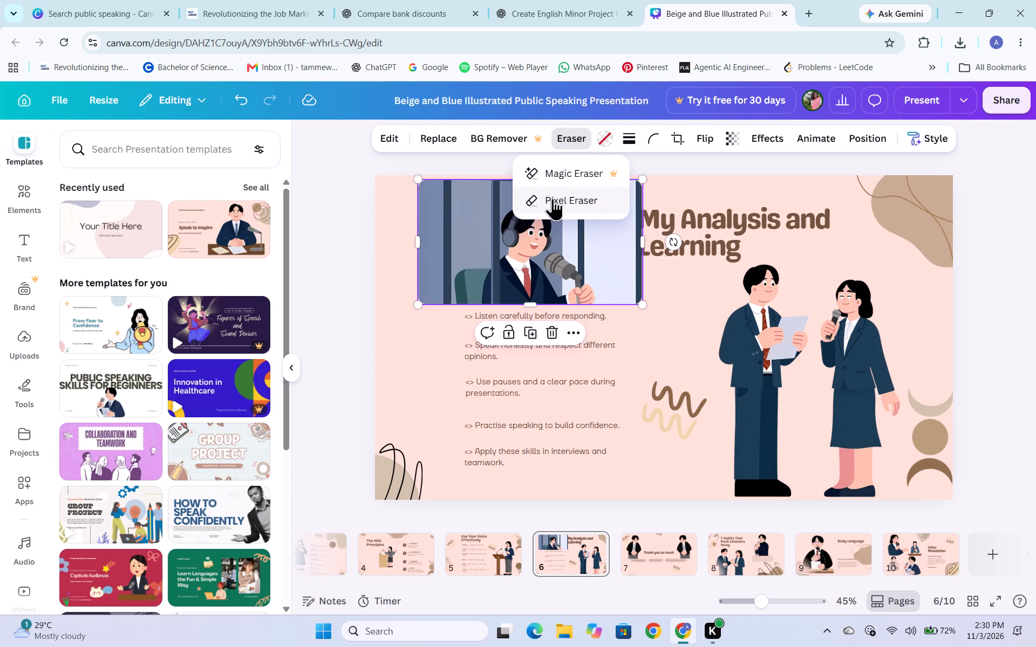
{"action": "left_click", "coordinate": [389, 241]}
Remove the podcast booth illustration from slide 6 by moving it off the page.
{"action": "left_click_drag", "start_coordinate": [560, 234], "coordinate": [563, 233]}
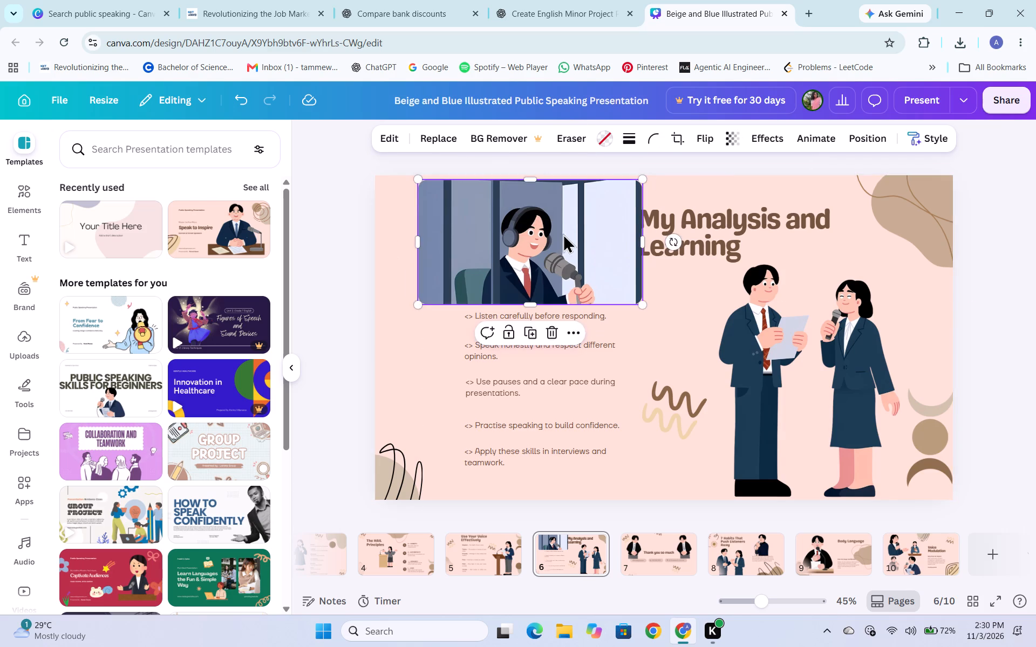
{"action": "left_click_drag", "start_coordinate": [563, 233], "coordinate": [544, 0]}
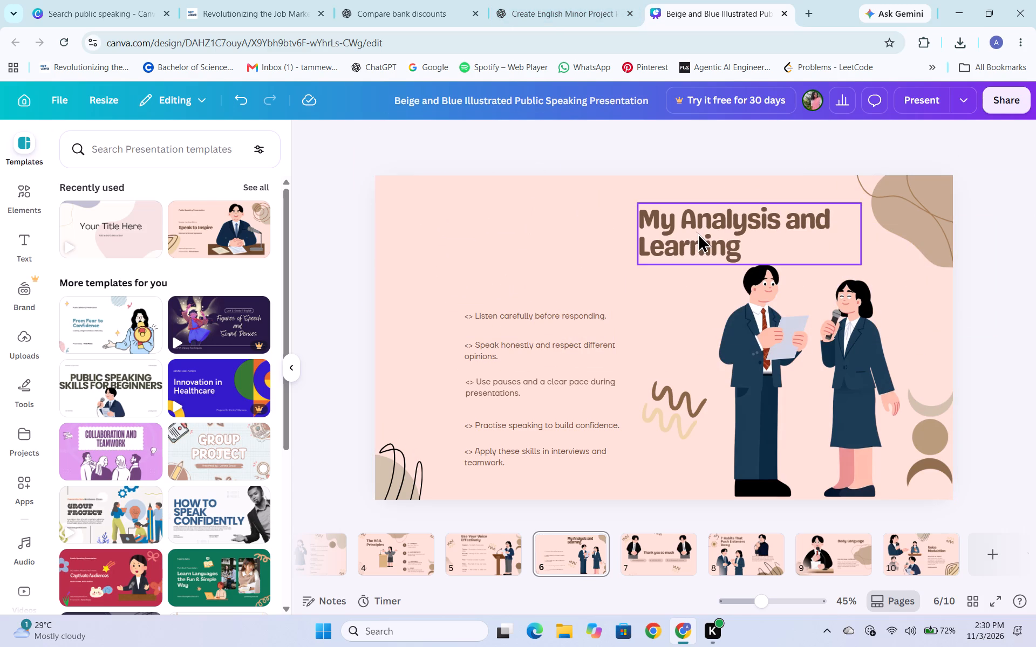
Move the "My Analysis and Learning" heading to the left half of the slide, directly above the five points.
{"action": "left_click_drag", "start_coordinate": [698, 233], "coordinate": [505, 226]}
{"action": "left_click", "coordinate": [782, 220]}
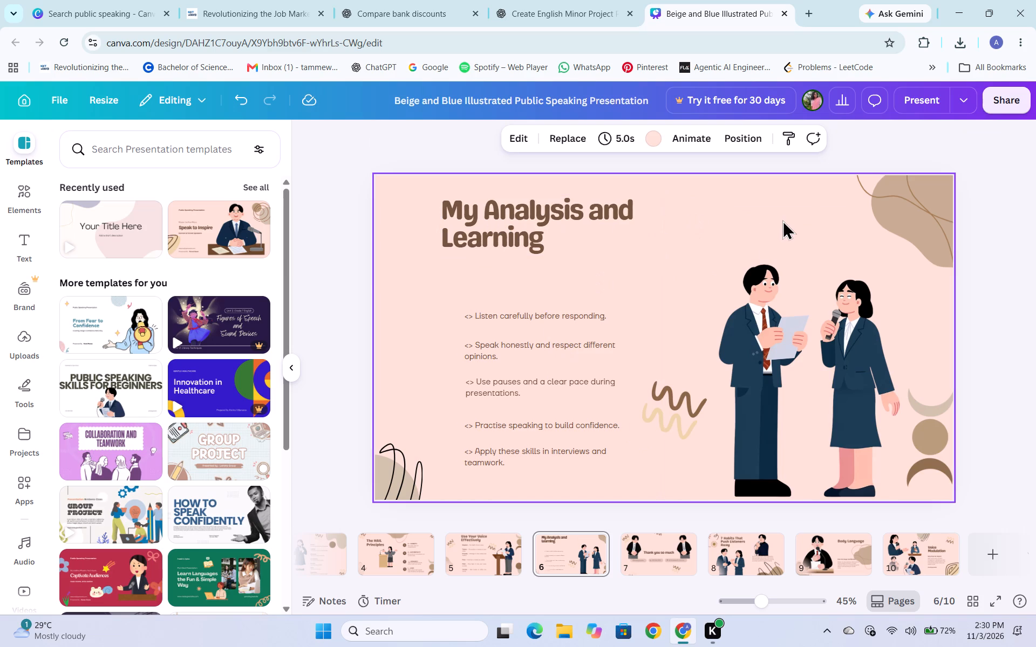
{"action": "left_click_drag", "start_coordinate": [540, 231], "coordinate": [549, 258]}
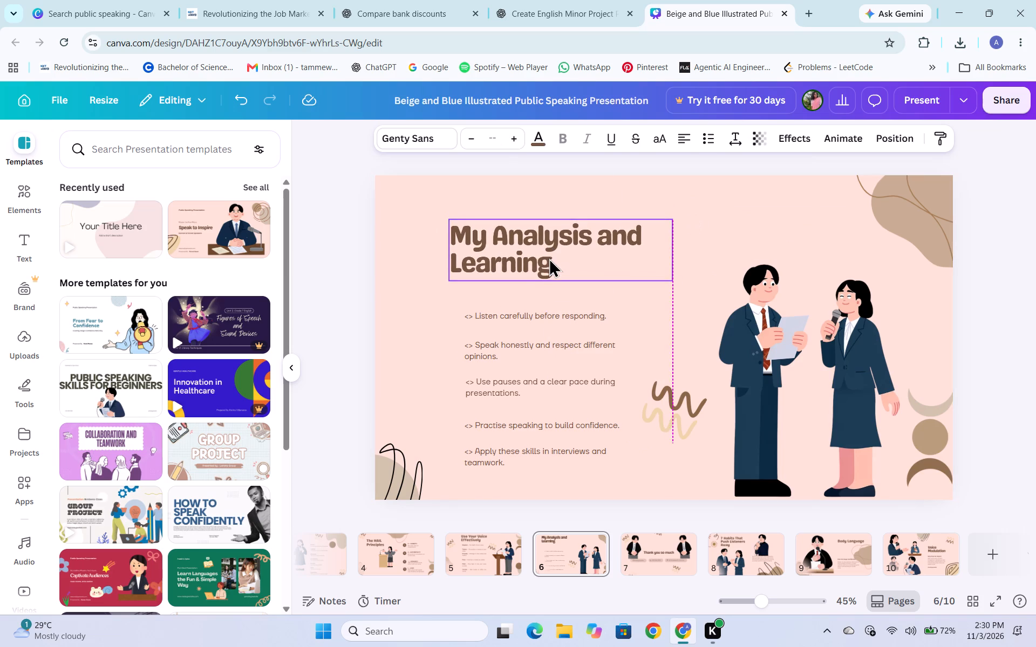
Move the circle-and-crescents ornament to the slide's upper-left corner, beside the heading.
{"action": "left_click_drag", "start_coordinate": [927, 448], "coordinate": [694, 239]}
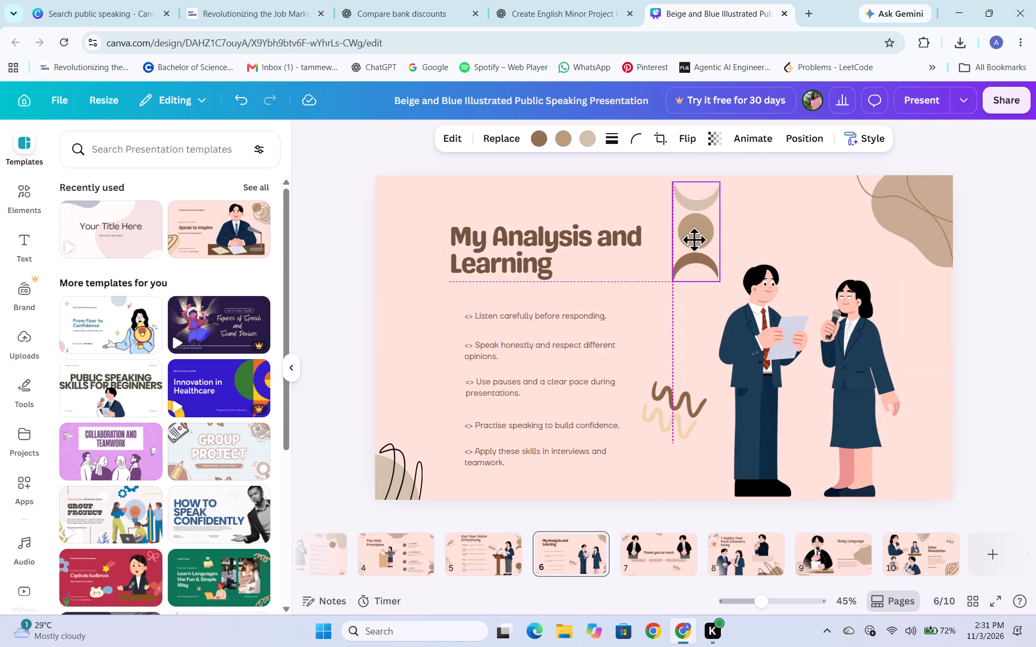
{"action": "left_click_drag", "start_coordinate": [694, 239], "coordinate": [691, 243]}
{"action": "left_click_drag", "start_coordinate": [691, 243], "coordinate": [413, 245]}
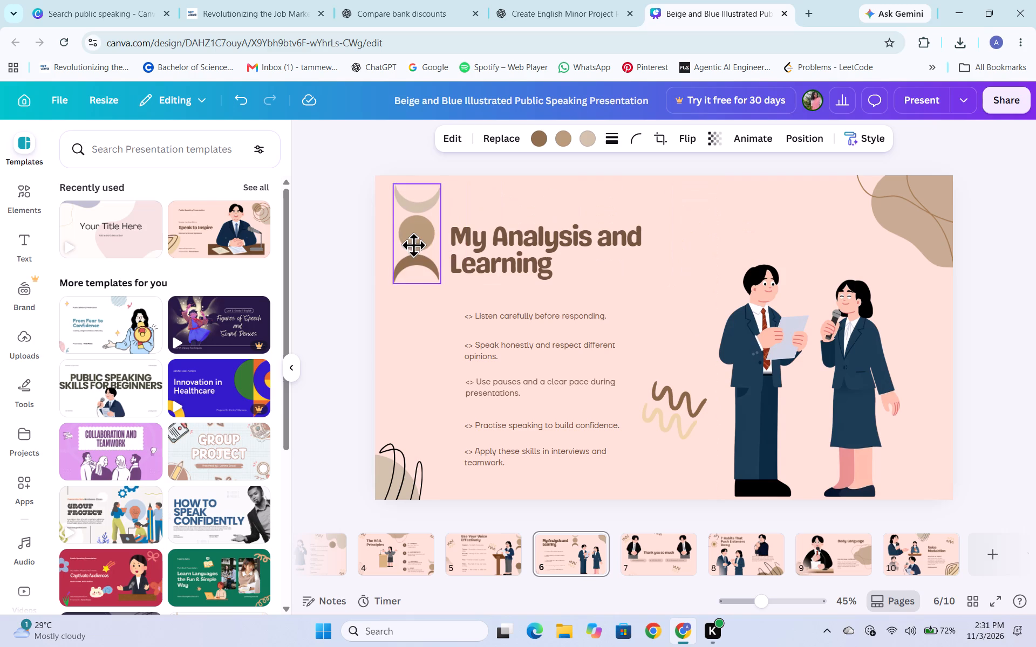
{"action": "left_click_drag", "start_coordinate": [413, 245], "coordinate": [404, 237]}
Shift the "My Analysis and Learning" heading up and to the right, nearer the slide's top centre.
{"action": "left_click_drag", "start_coordinate": [498, 257], "coordinate": [546, 242]}
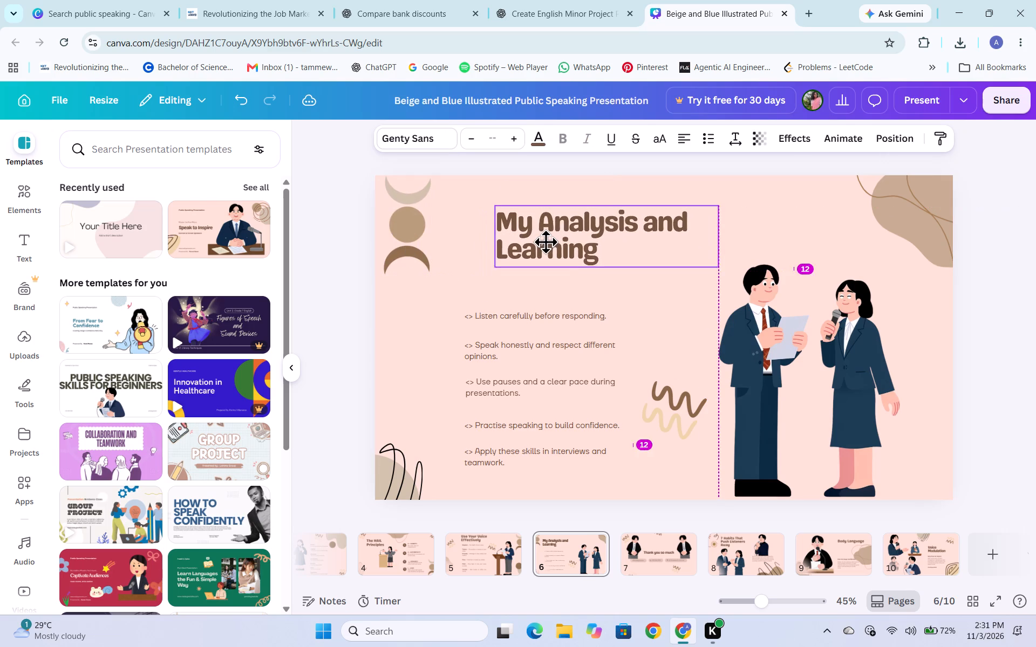
{"action": "left_click_drag", "start_coordinate": [546, 242], "coordinate": [542, 238]}
{"action": "left_click", "coordinate": [409, 327]}
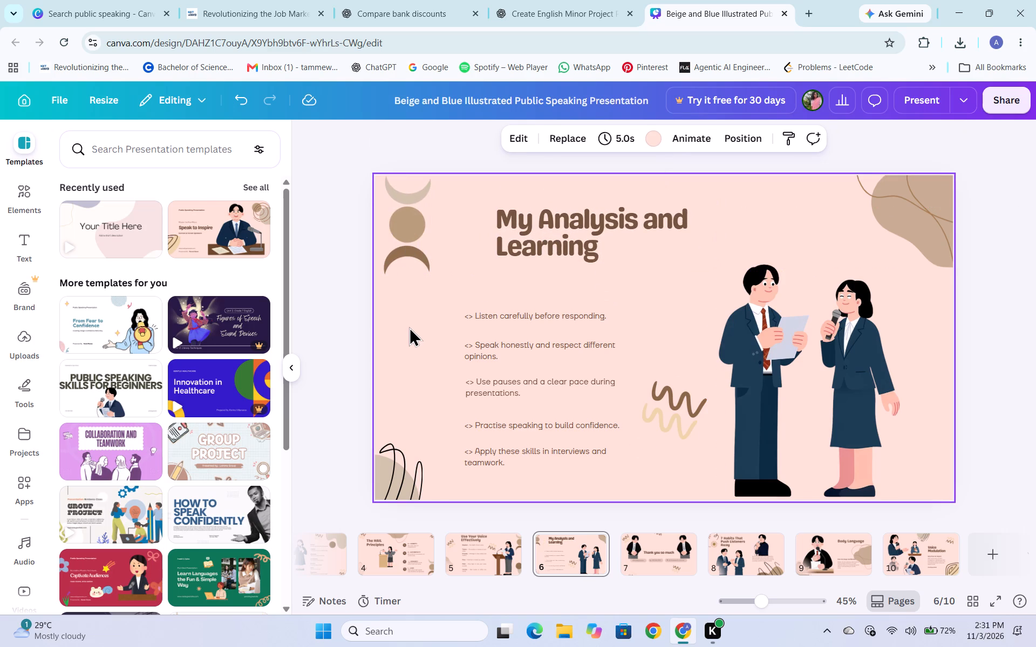
Widen the "My Analysis and Learning" heading's text box so the heading fits on one line.
{"action": "left_click", "coordinate": [603, 231]}
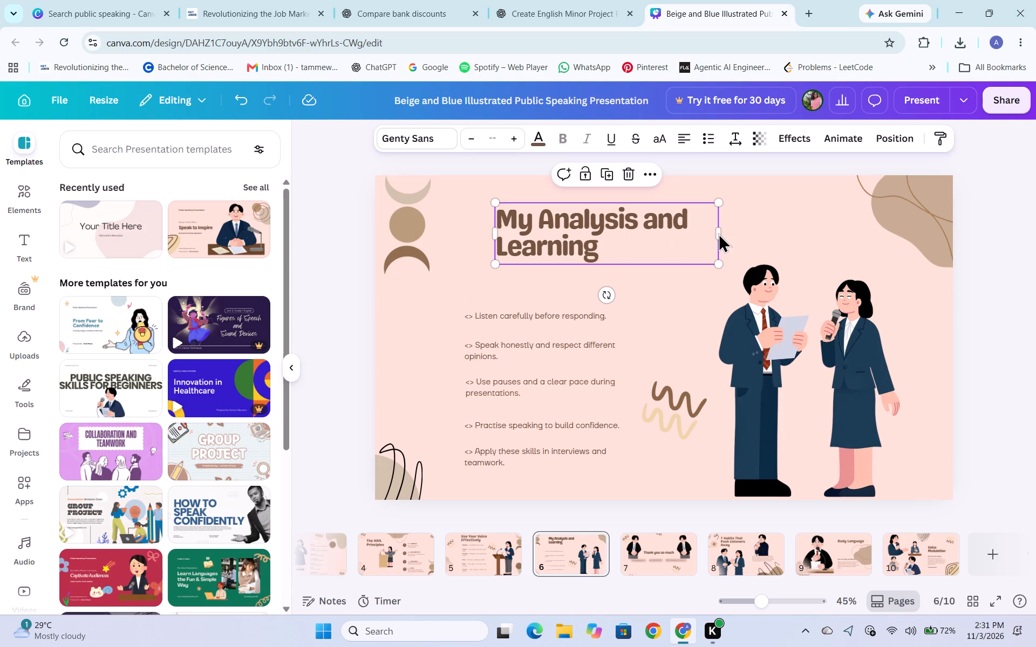
{"action": "left_click_drag", "start_coordinate": [722, 231], "coordinate": [807, 227]}
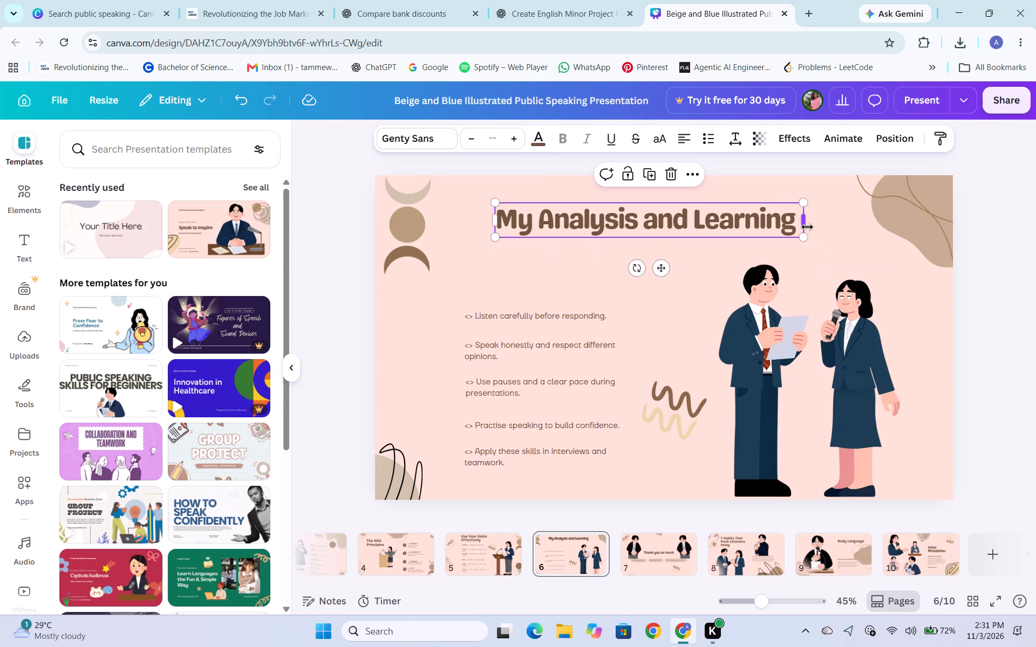
Move the "My Analysis and Learning" heading down and to the left, closer above the five points.
{"action": "left_click_drag", "start_coordinate": [663, 218], "coordinate": [623, 231]}
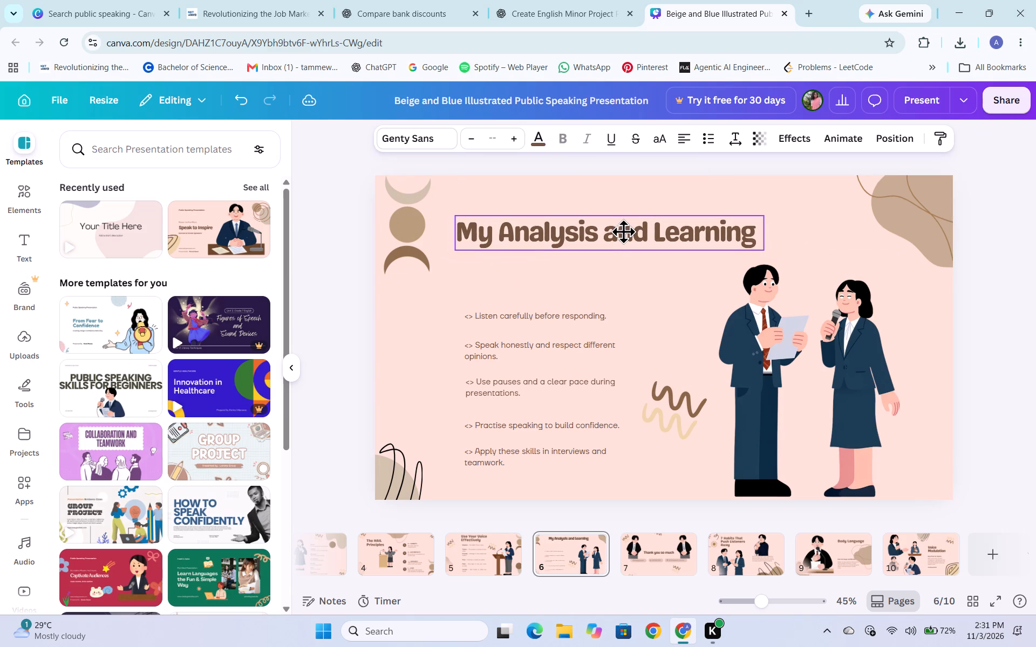
{"action": "left_click_drag", "start_coordinate": [623, 231], "coordinate": [619, 238]}
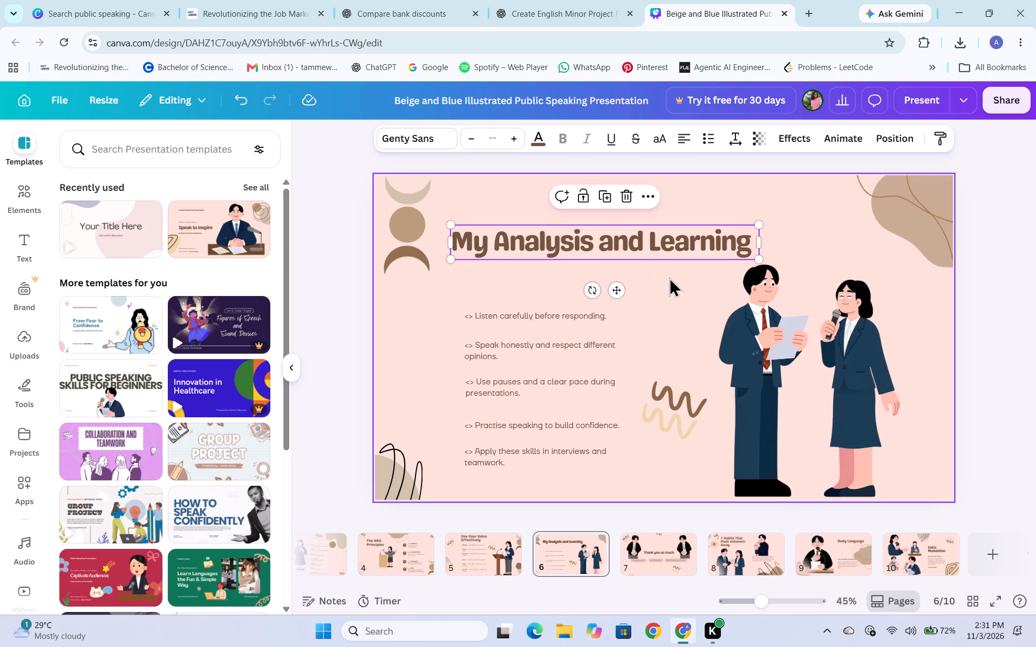
{"action": "left_click", "coordinate": [669, 277]}
Respace the first four points below the heading, shifting them upward and lining the "Use pauses" point up with its neighbours.
{"action": "left_click_drag", "start_coordinate": [572, 314], "coordinate": [570, 300]}
{"action": "left_click_drag", "start_coordinate": [583, 343], "coordinate": [583, 334]}
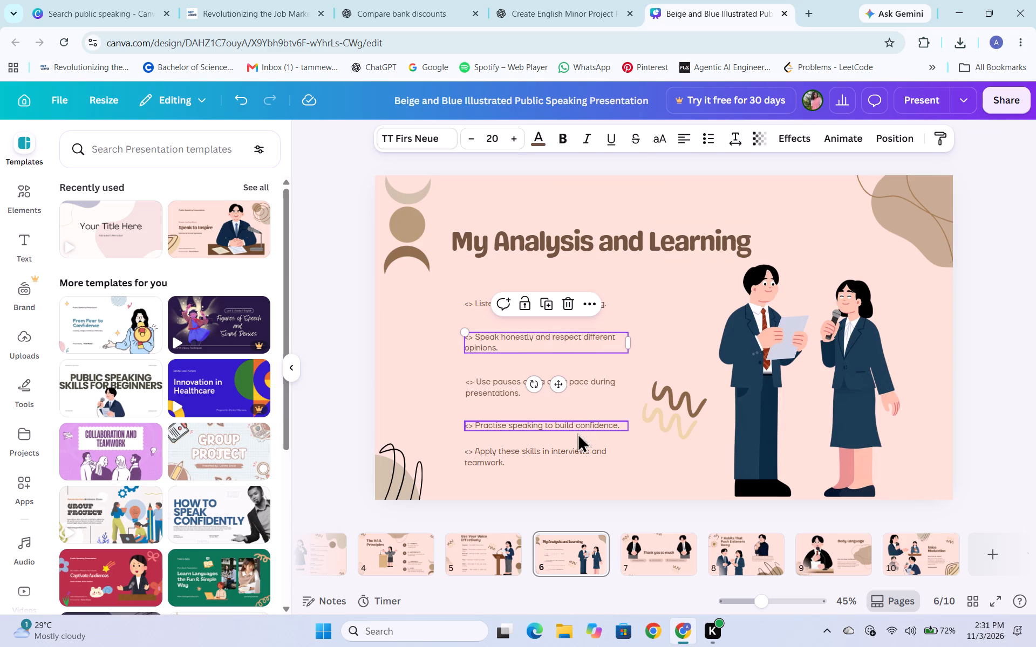
{"action": "left_click", "coordinate": [573, 390]}
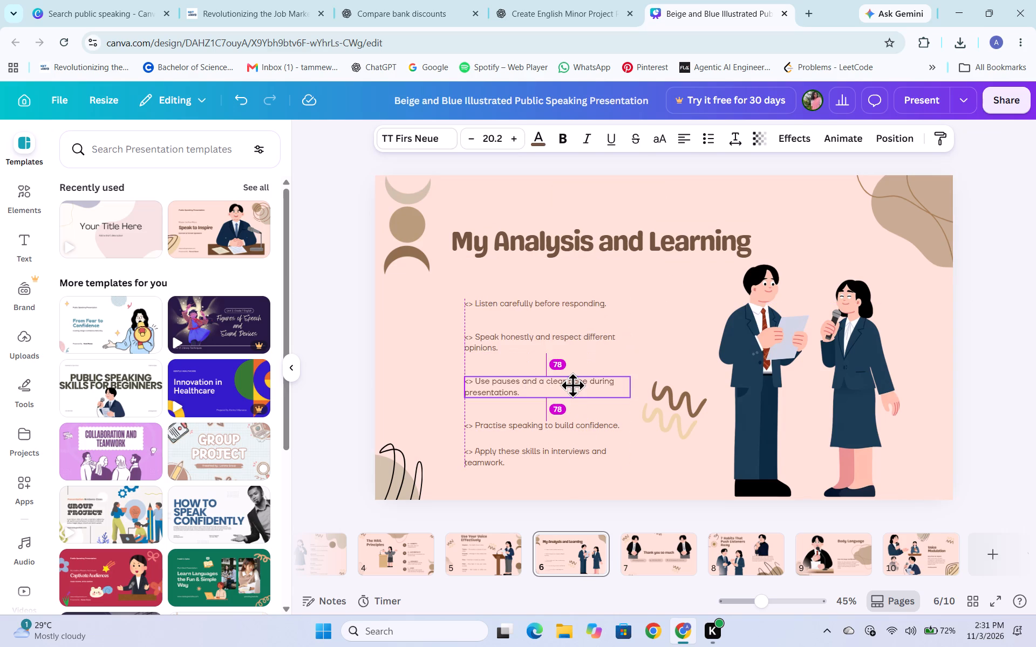
{"action": "left_click", "coordinate": [581, 421]}
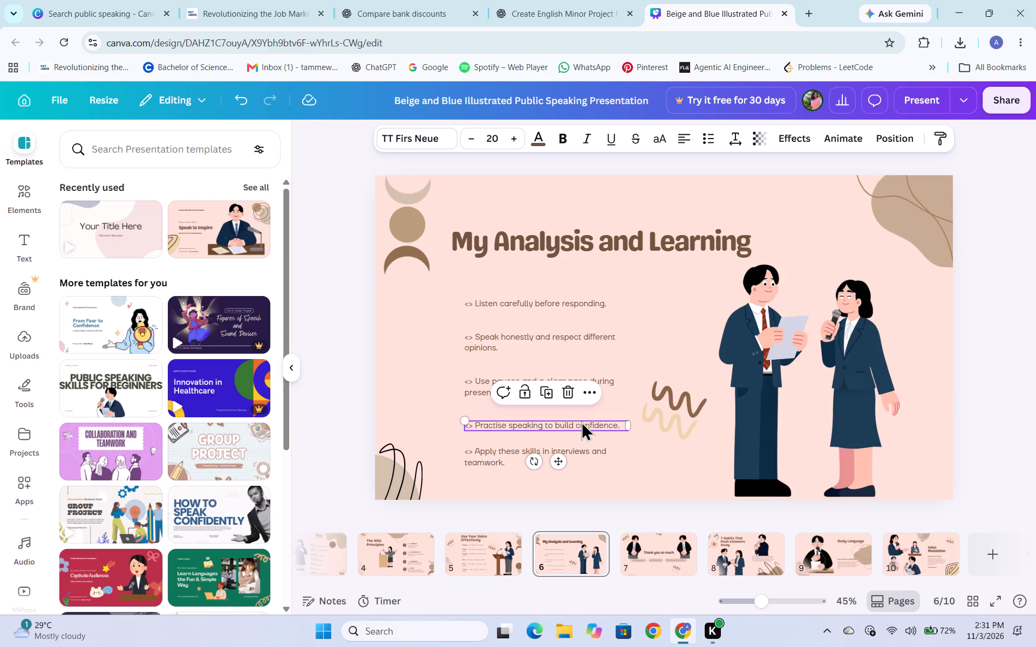
{"action": "left_click", "coordinate": [417, 348]}
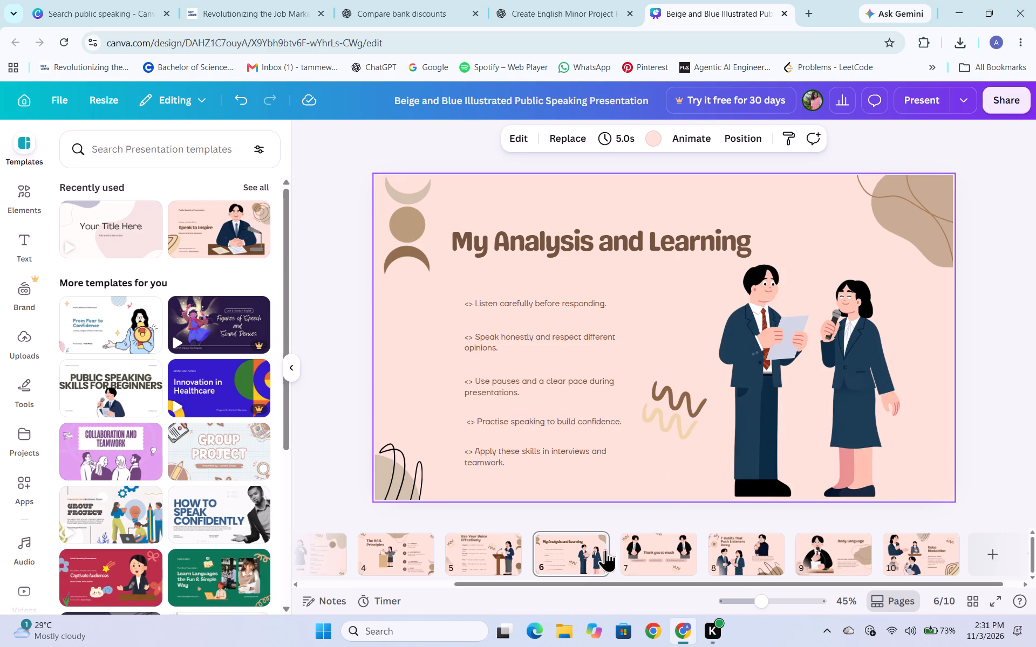
Open slide 7, the "Thank you so much" closing slide.
{"action": "left_click", "coordinate": [681, 541]}
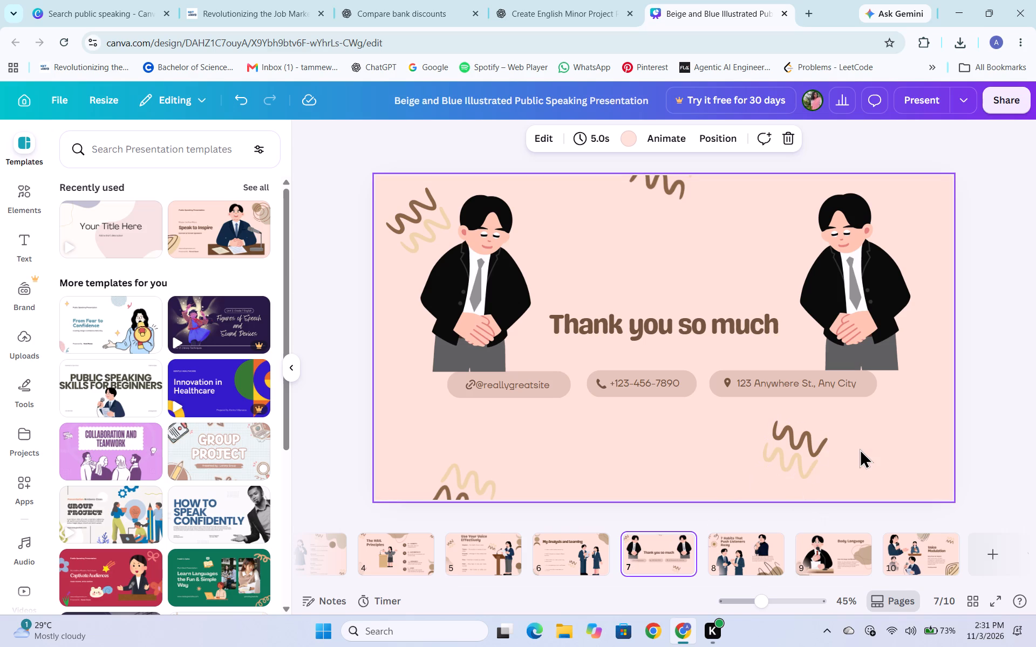
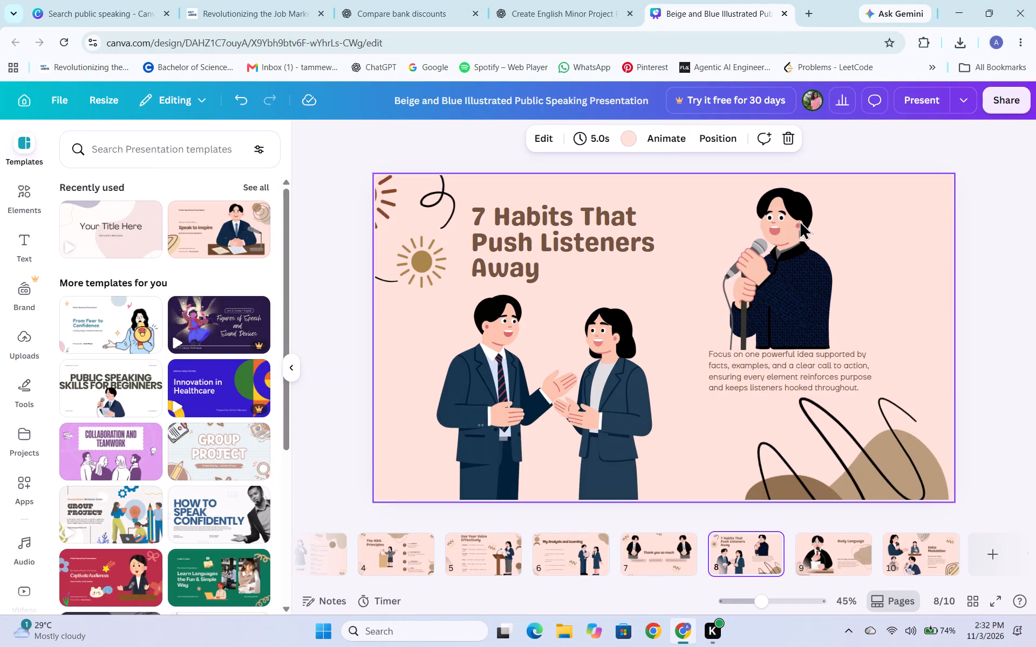
Delete the three leftover template slides after slide 7: "Voice Modulation", "Body Language" and the duplicate "7 Habits That Push Listeners Away".
{"action": "left_click", "coordinate": [815, 541]}
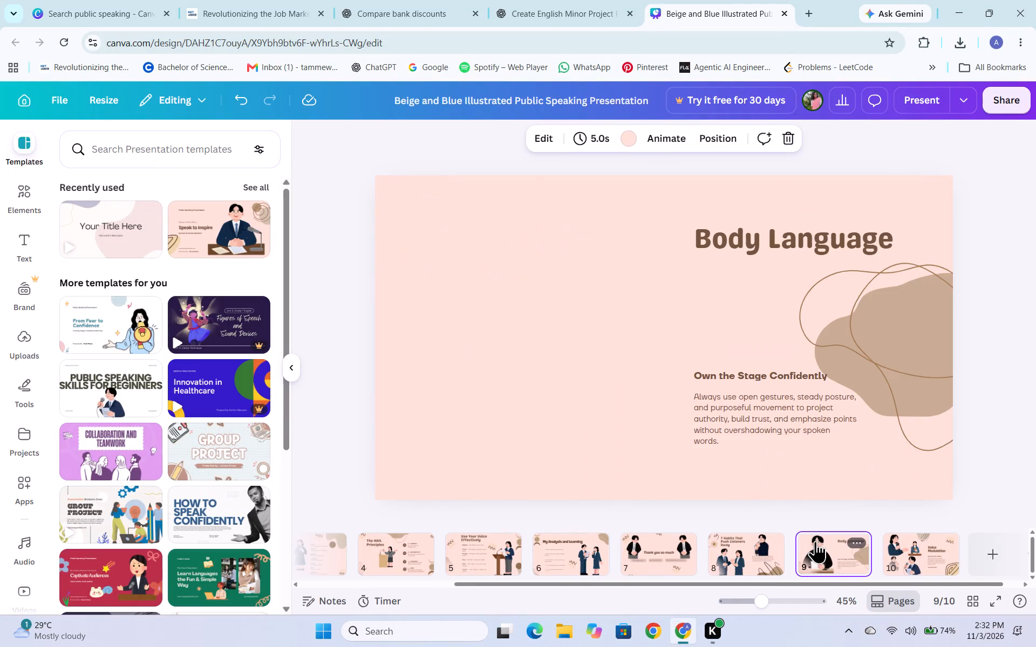
{"action": "left_click", "coordinate": [735, 548]}
{"action": "left_click", "coordinate": [921, 563]}
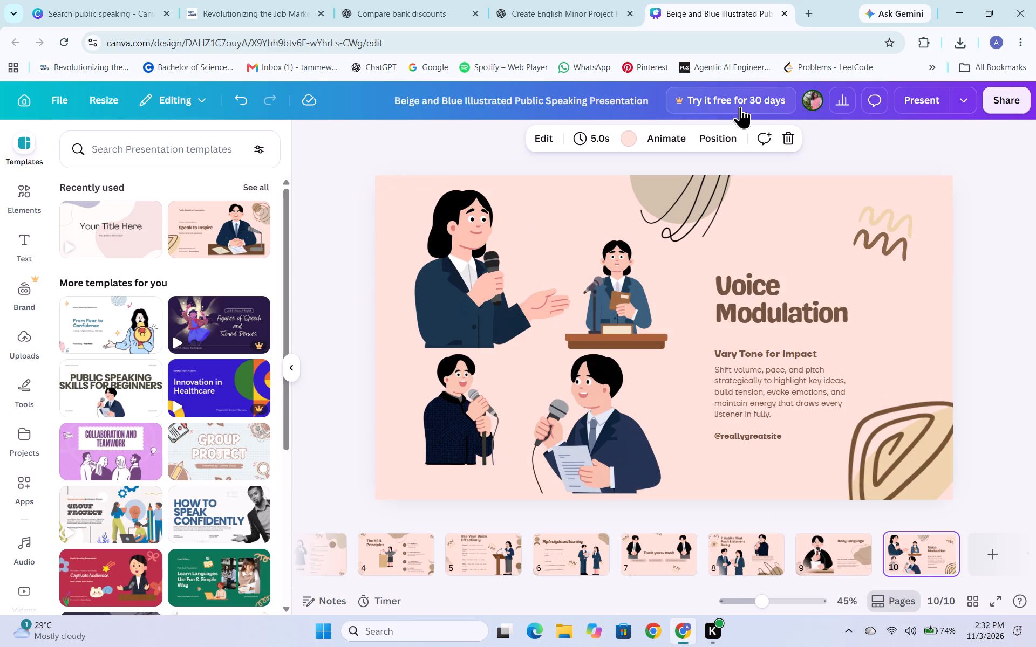
{"action": "left_click", "coordinate": [788, 139]}
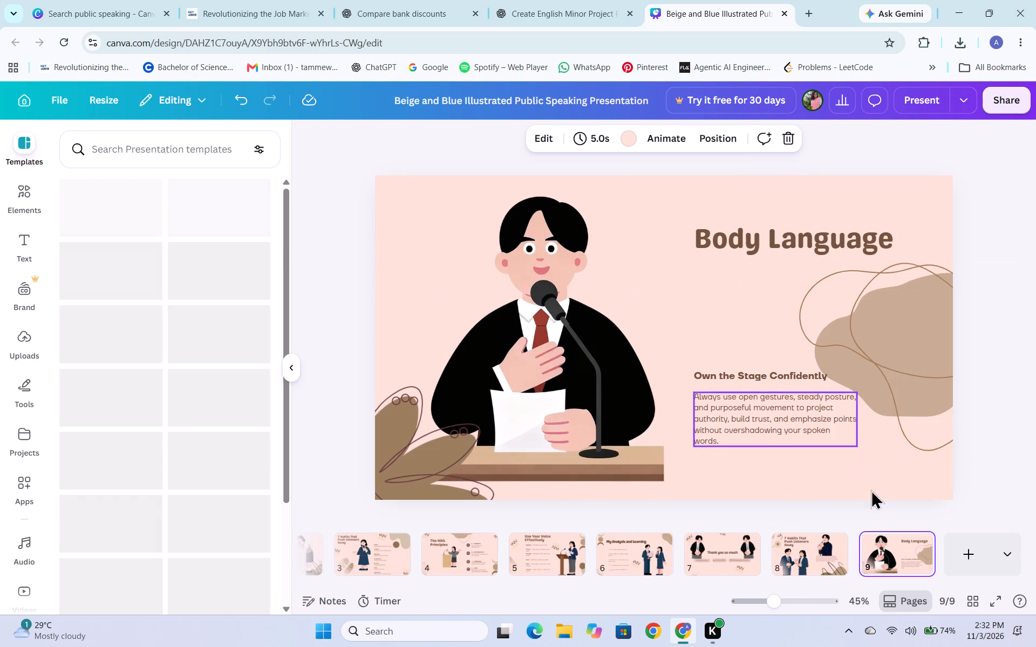
{"action": "left_click", "coordinate": [911, 558]}
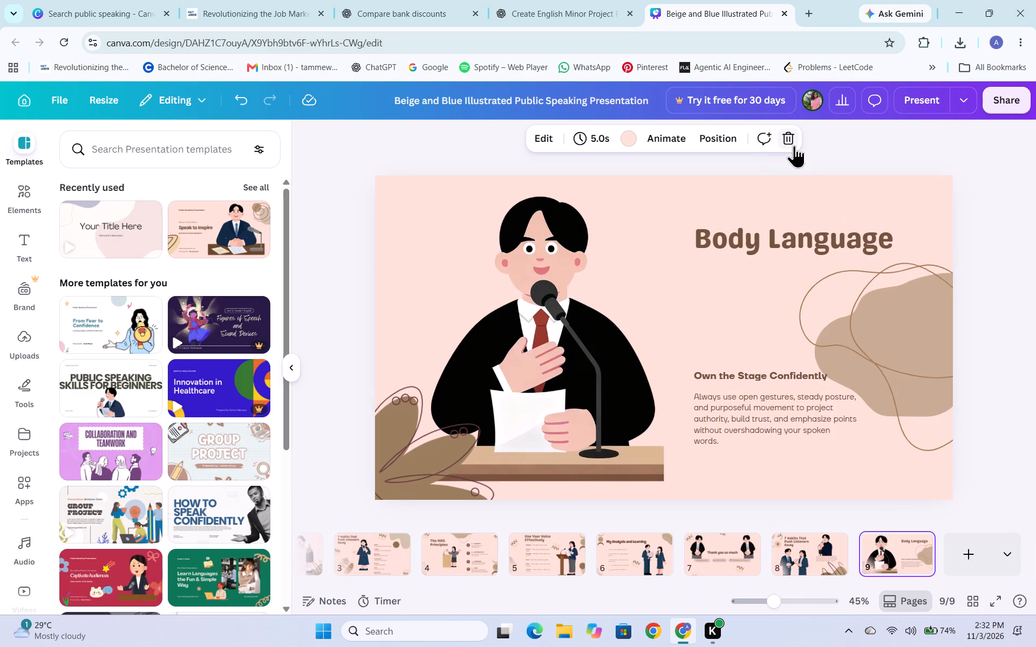
{"action": "left_click", "coordinate": [794, 145]}
{"action": "left_click", "coordinate": [874, 555]}
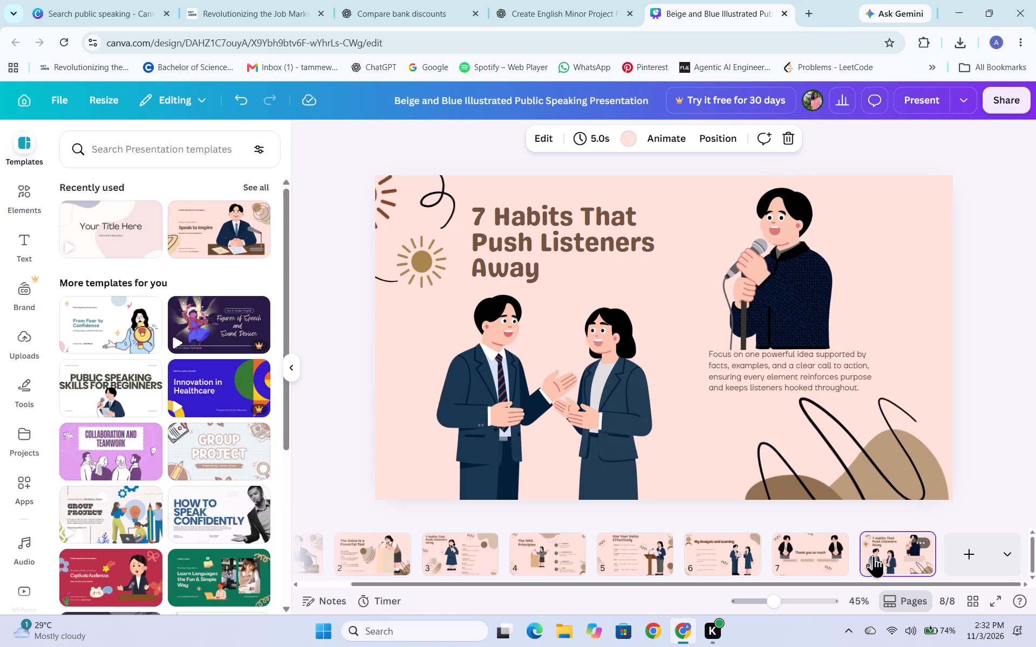
{"action": "left_click", "coordinate": [787, 140]}
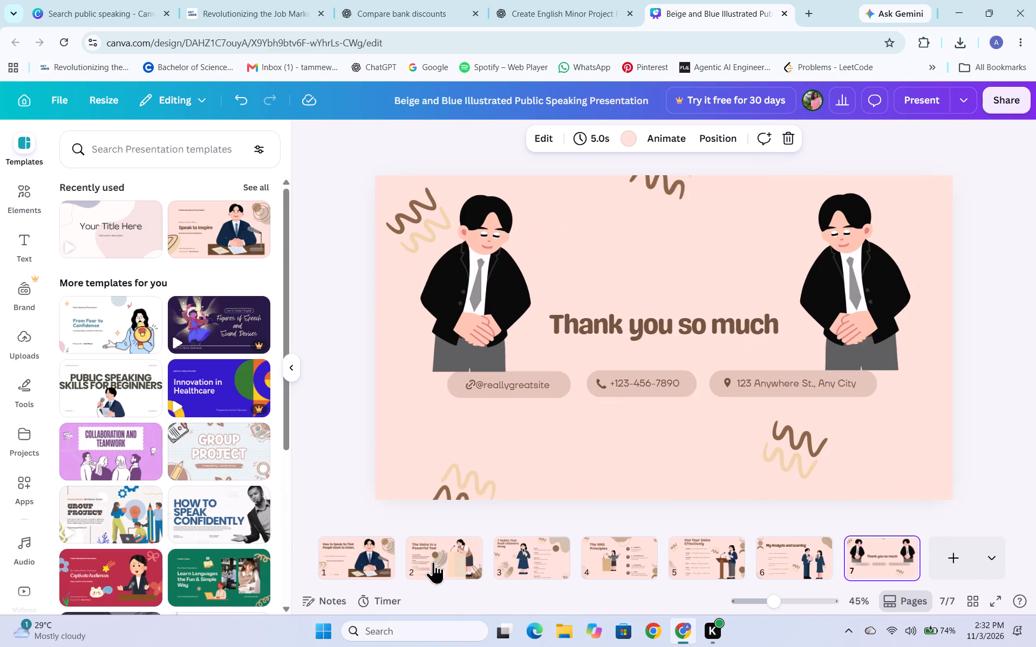
Remove the placeholder address and phone number texts from the contact row on the "Thank you so much" slide.
{"action": "scroll", "coordinate": [672, 555], "scroll_direction": "right", "scroll_amount": 1}
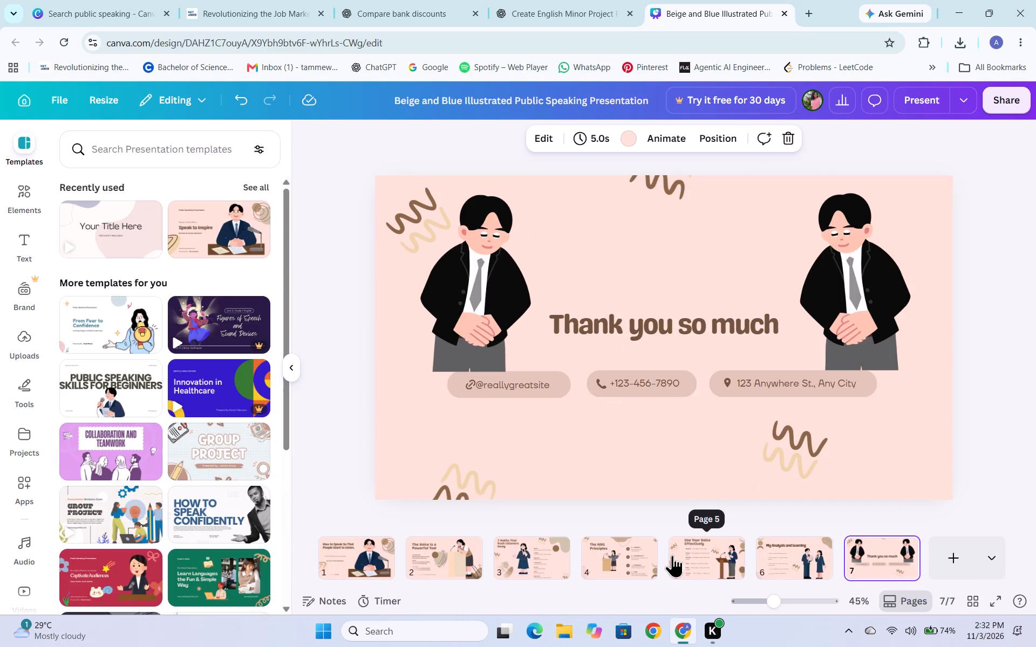
{"action": "scroll", "coordinate": [672, 555], "scroll_direction": "right", "scroll_amount": 1}
{"action": "triple_click", "coordinate": [751, 384]}
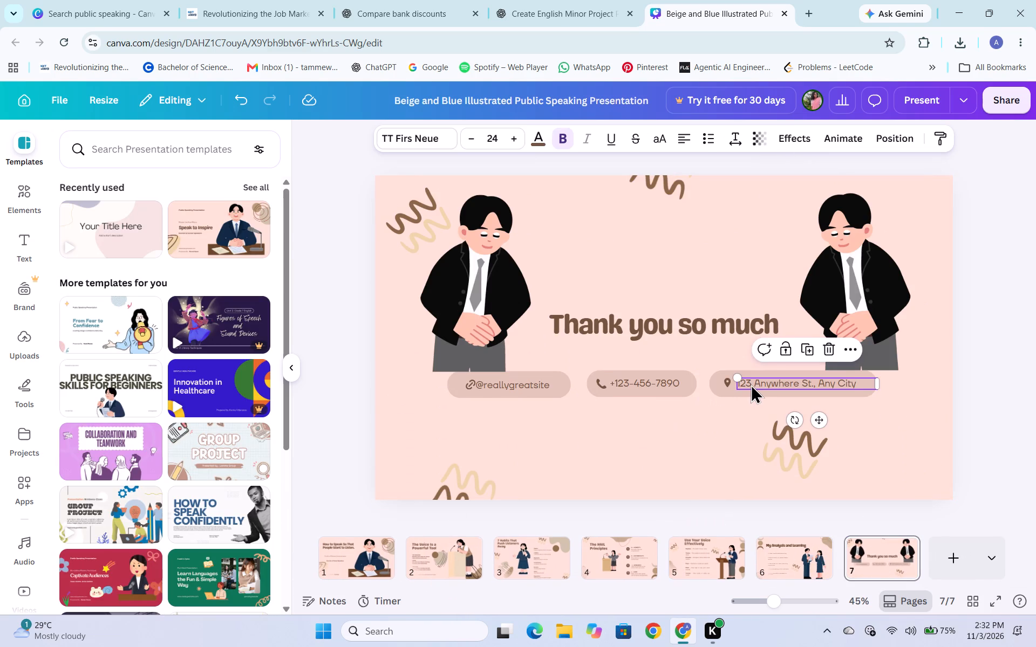
{"action": "key", "text": "BackSpace"}
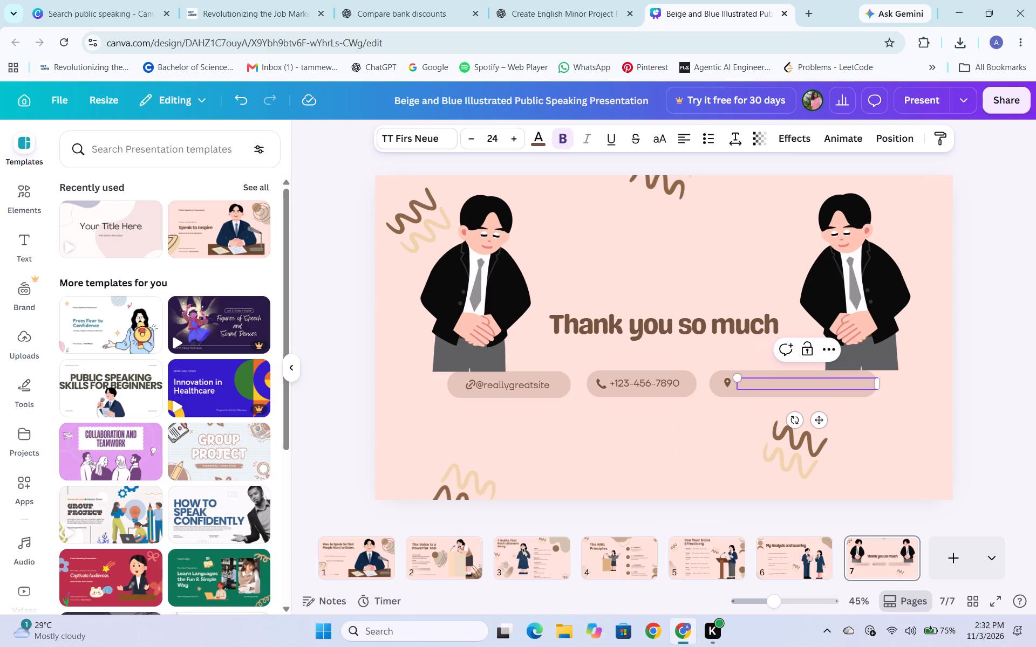
{"action": "double_click", "coordinate": [628, 380]}
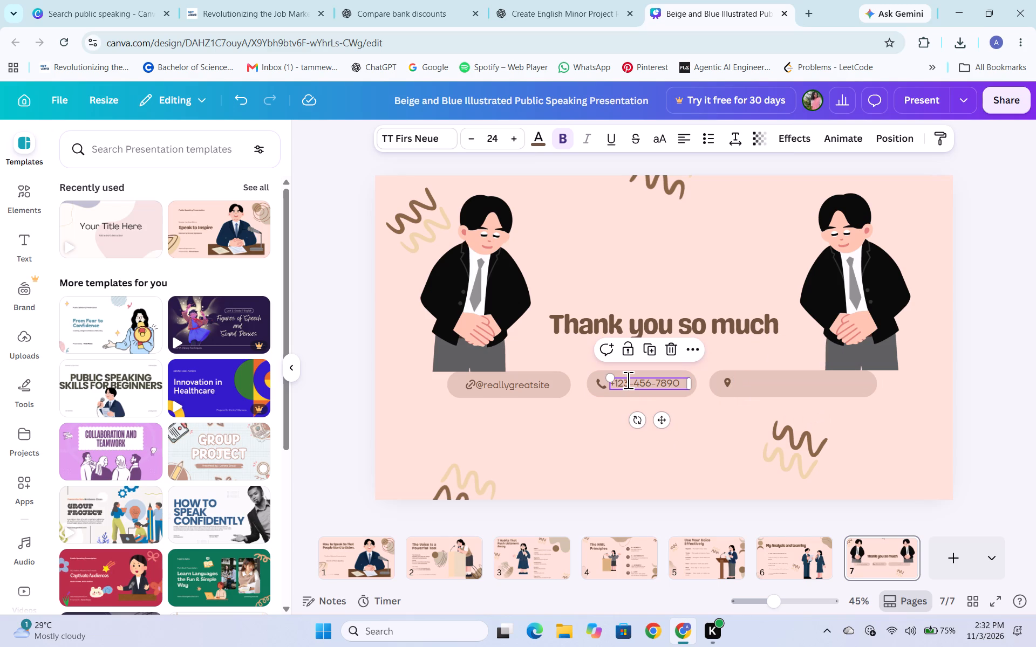
{"action": "key", "text": "BackSpace"}
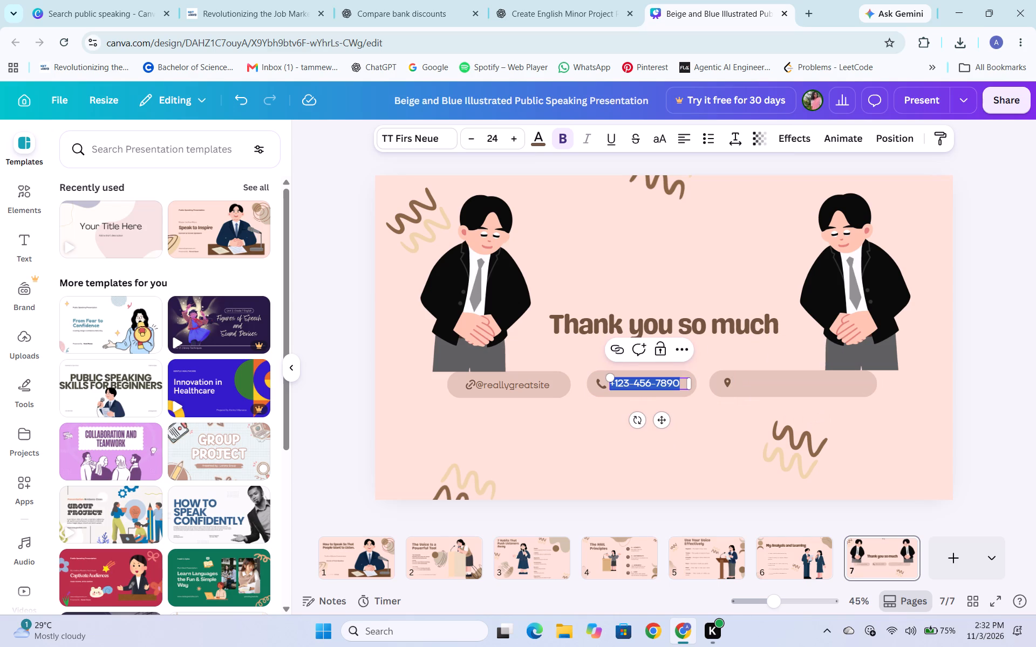
{"action": "key", "text": "BackSpace"}
{"action": "triple_click", "coordinate": [516, 378]}
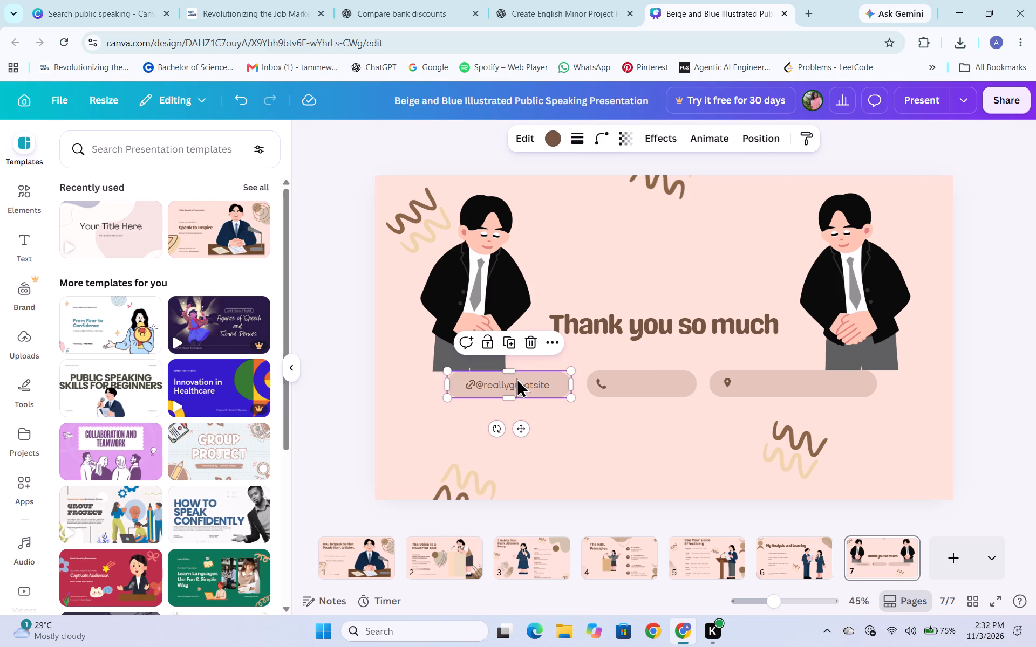
{"action": "triple_click", "coordinate": [513, 391]}
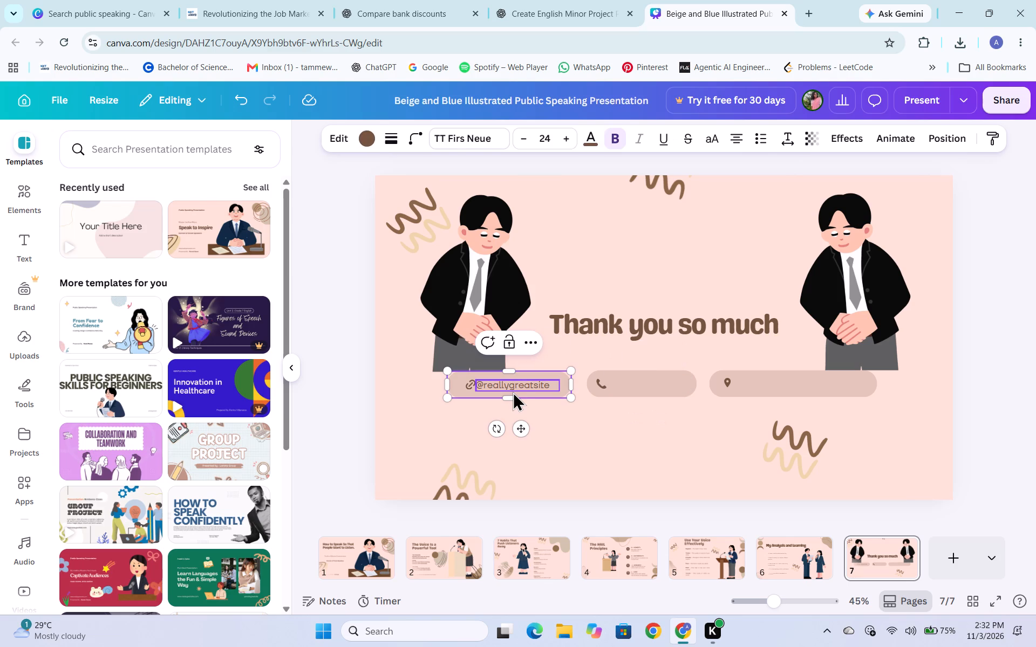
{"action": "key", "text": "BackSpace"}
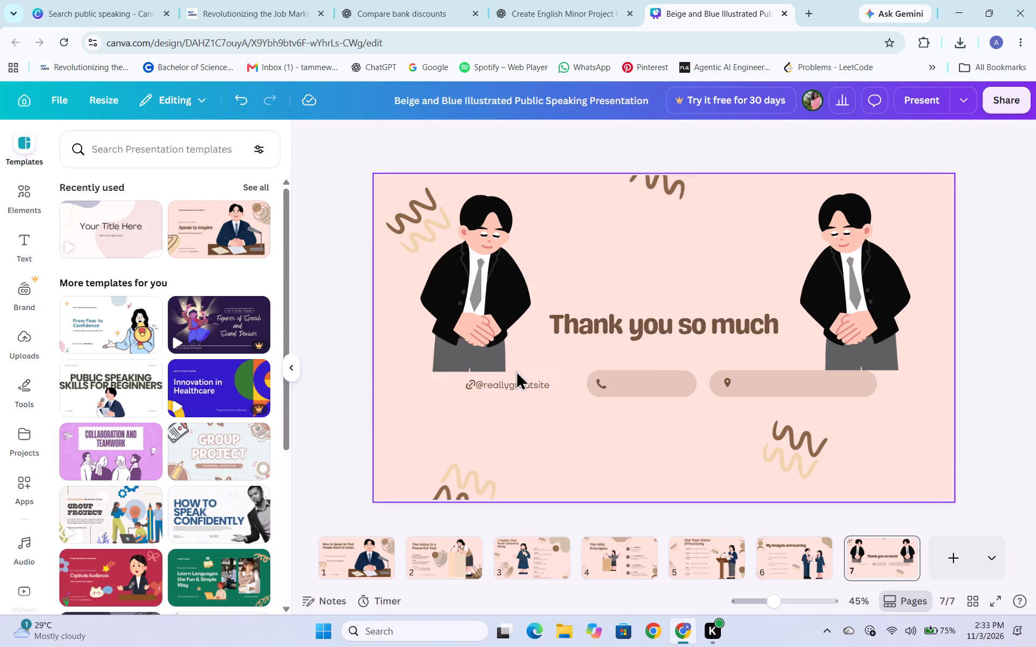
{"action": "left_click", "coordinate": [521, 391]}
{"action": "left_click", "coordinate": [521, 391]}
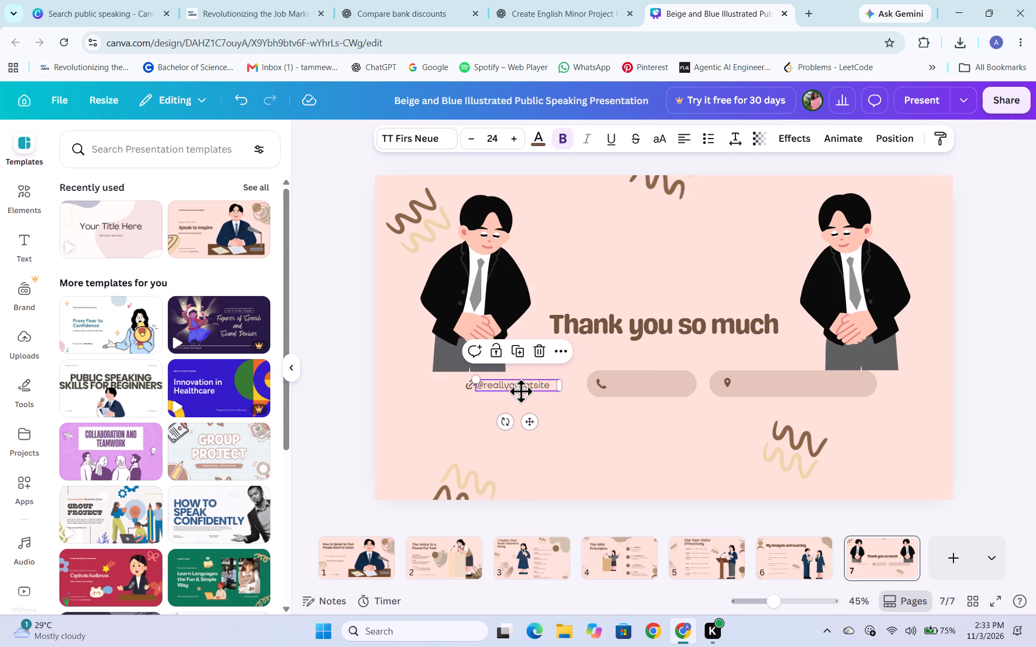
{"action": "key", "text": "BackSpace"}
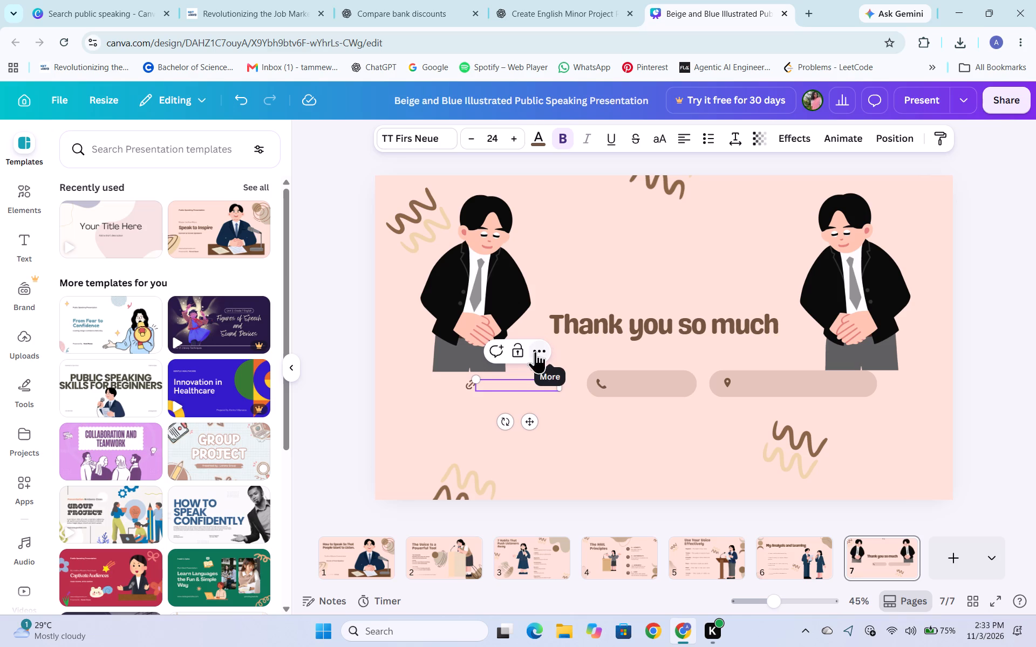
Delete the link, location and phone icons from the contact row.
{"action": "left_click", "coordinate": [473, 383]}
{"action": "left_click", "coordinate": [462, 391]}
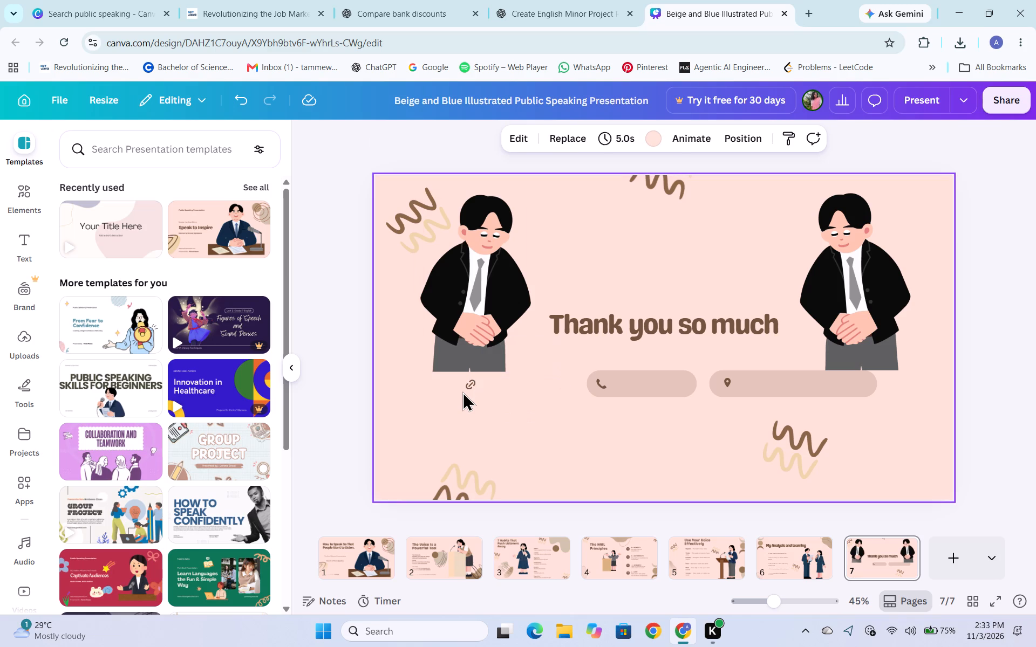
{"action": "left_click", "coordinate": [466, 388]}
{"action": "left_click", "coordinate": [490, 357]}
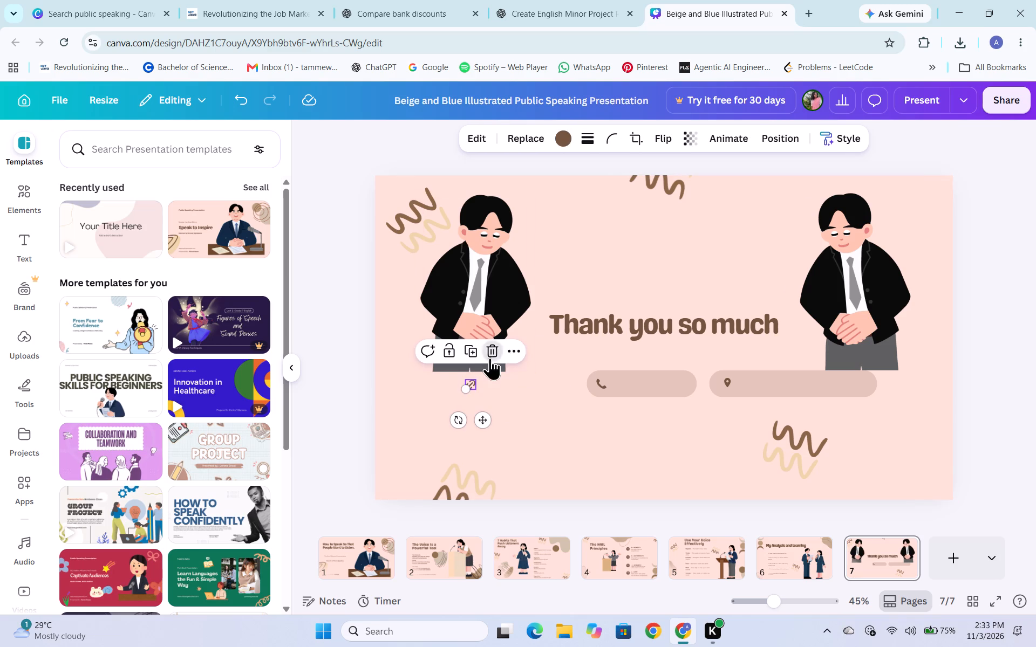
{"action": "left_click", "coordinate": [649, 376]}
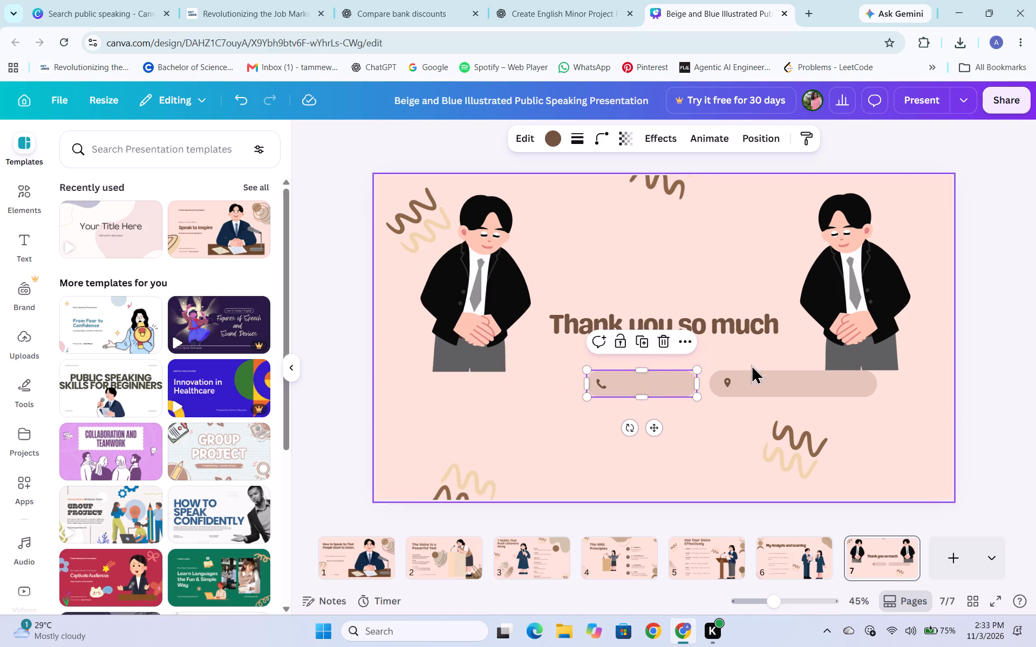
{"action": "left_click", "coordinate": [726, 385]}
{"action": "left_click", "coordinate": [756, 345]}
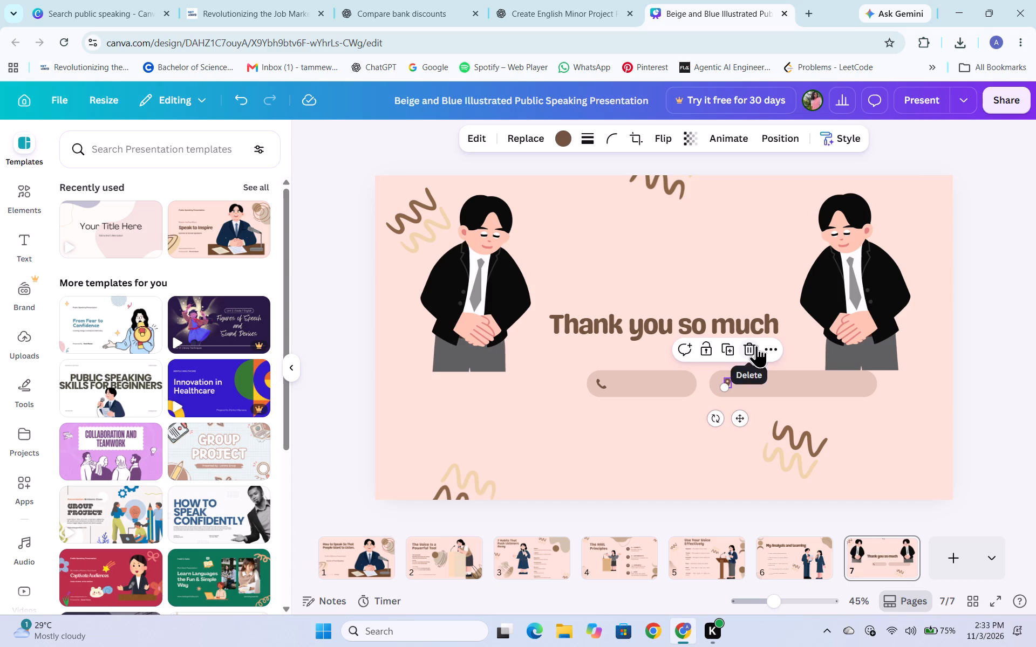
{"action": "left_click", "coordinate": [598, 384]}
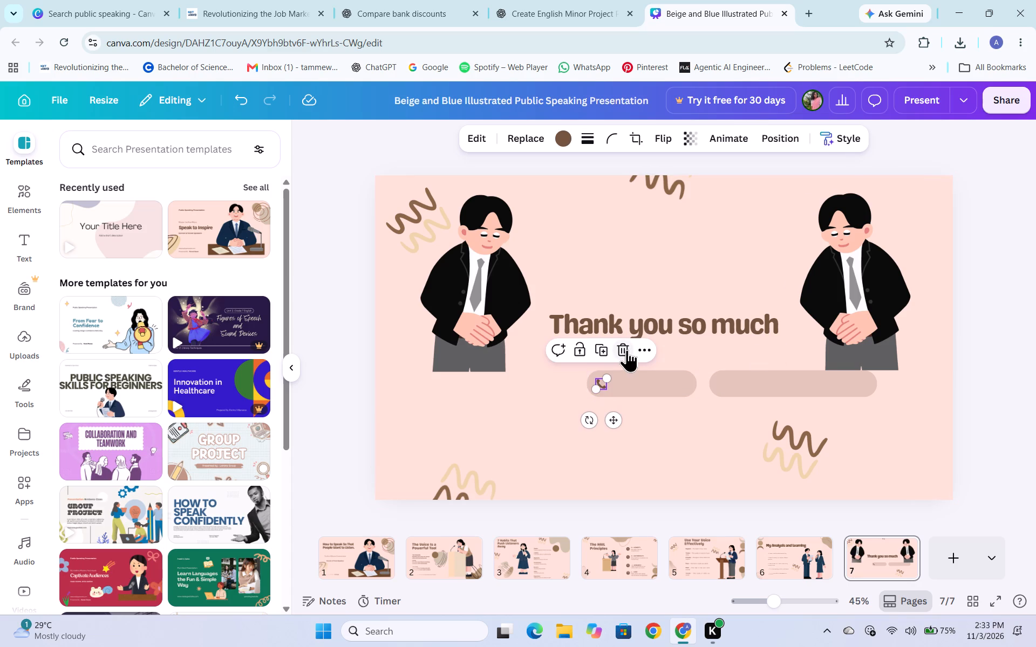
{"action": "left_click", "coordinate": [627, 349]}
Shift the shorter empty bar slightly left in its row below the "Thank you so much" heading.
{"action": "left_click_drag", "start_coordinate": [643, 380], "coordinate": [621, 336]}
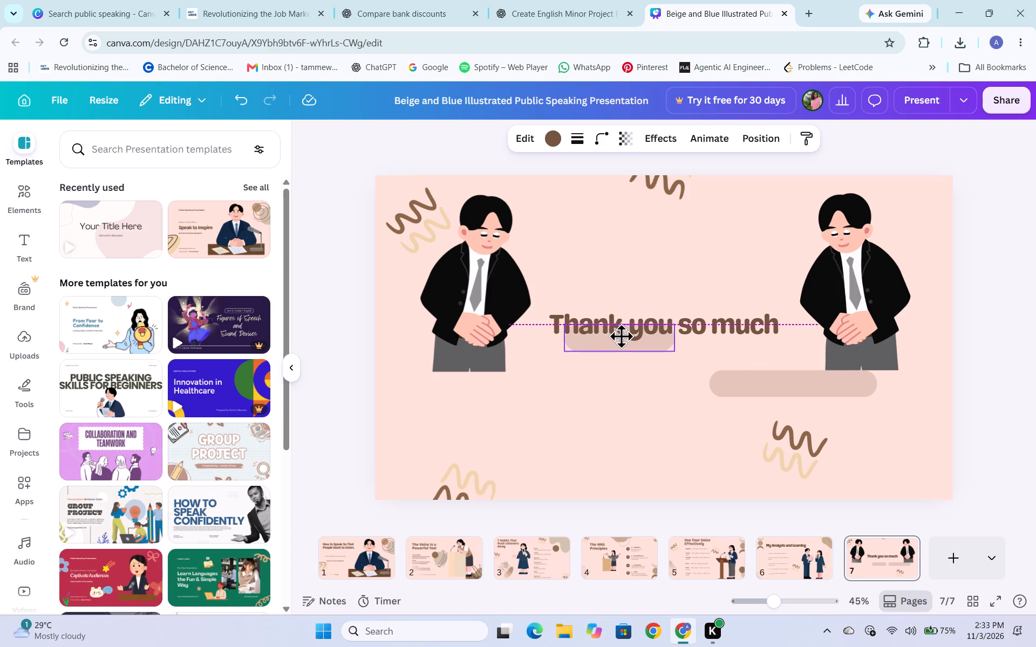
{"action": "left_click_drag", "start_coordinate": [621, 336], "coordinate": [619, 380]}
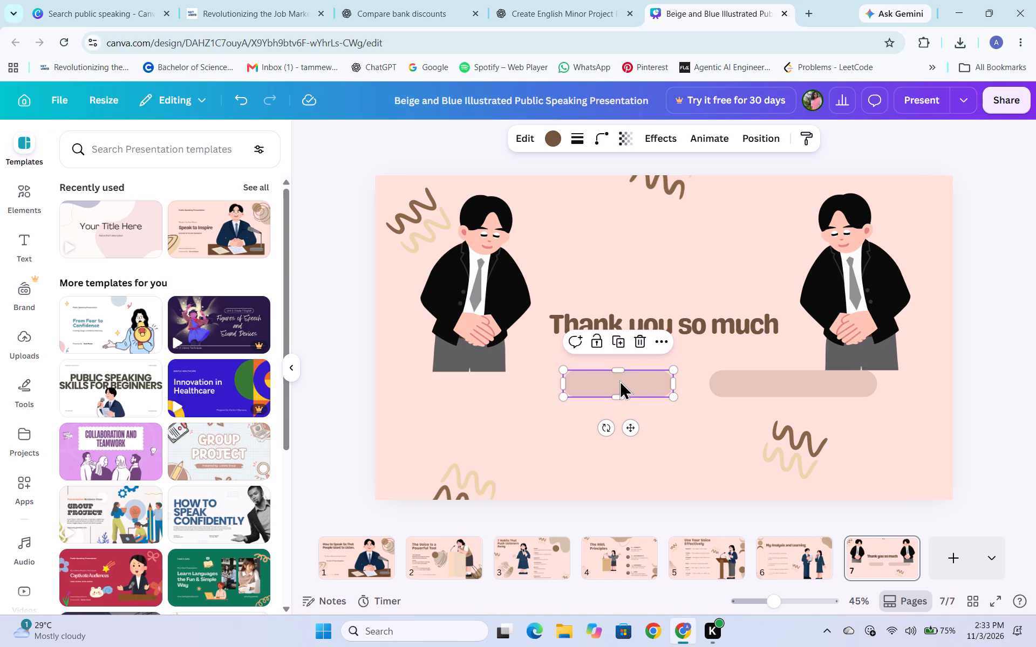
{"action": "left_click", "coordinate": [760, 382]}
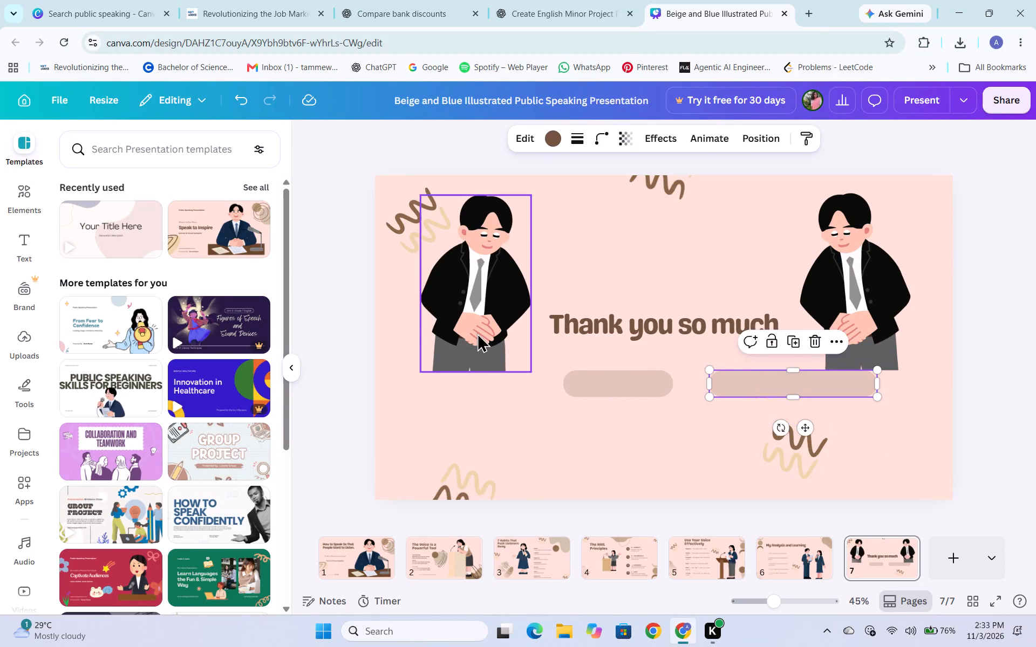
Lower both bowing figures so they flank the heading, moving the right-hand one outward toward the slide's edge.
{"action": "left_click_drag", "start_coordinate": [477, 333], "coordinate": [479, 355]}
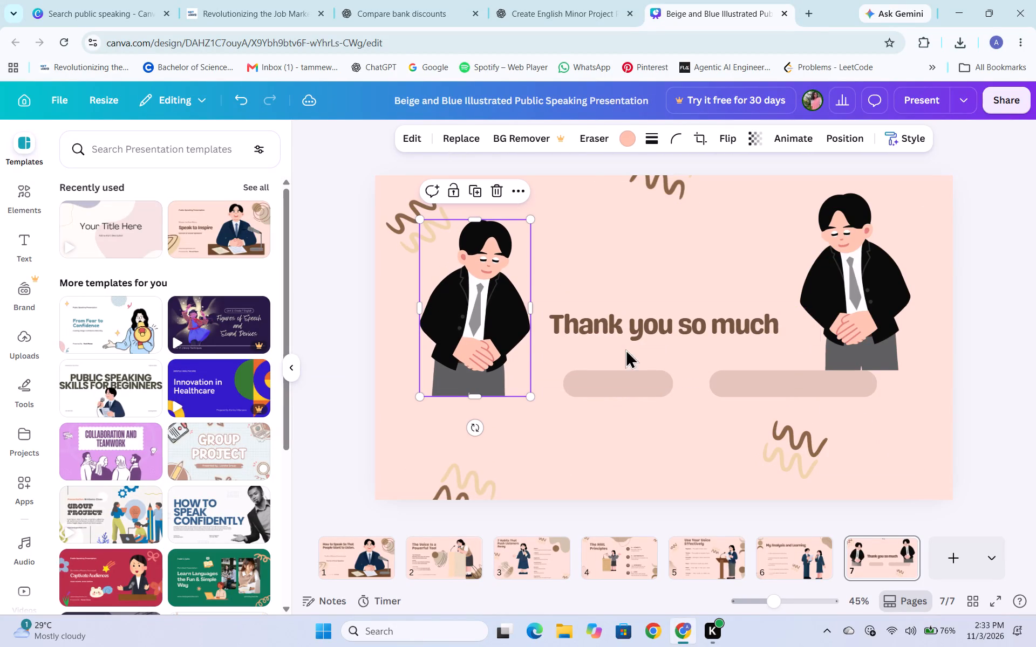
{"action": "left_click_drag", "start_coordinate": [843, 319], "coordinate": [873, 350]}
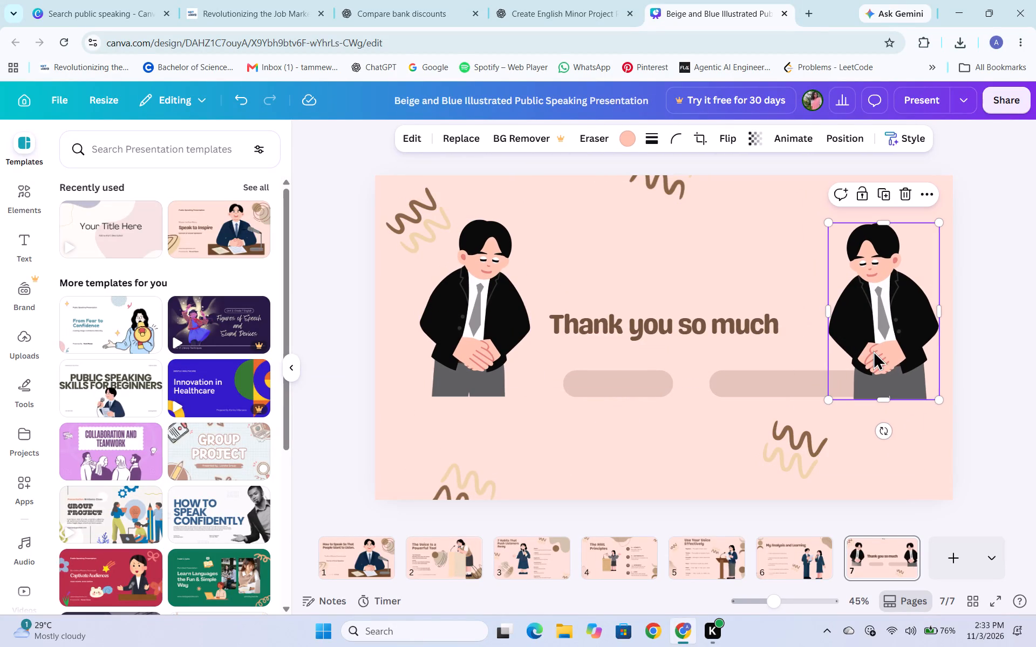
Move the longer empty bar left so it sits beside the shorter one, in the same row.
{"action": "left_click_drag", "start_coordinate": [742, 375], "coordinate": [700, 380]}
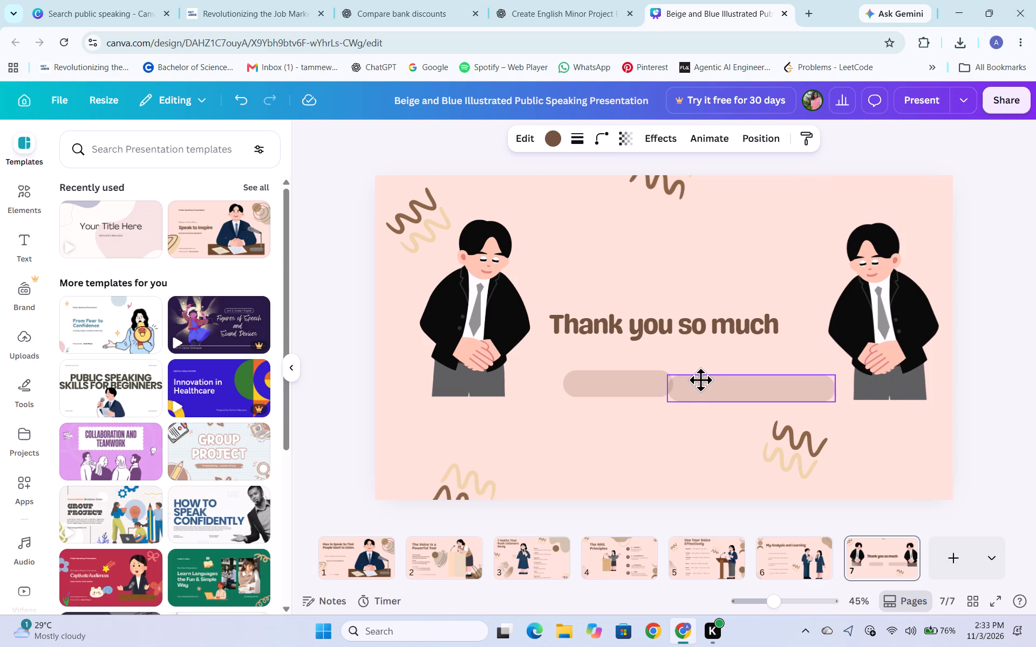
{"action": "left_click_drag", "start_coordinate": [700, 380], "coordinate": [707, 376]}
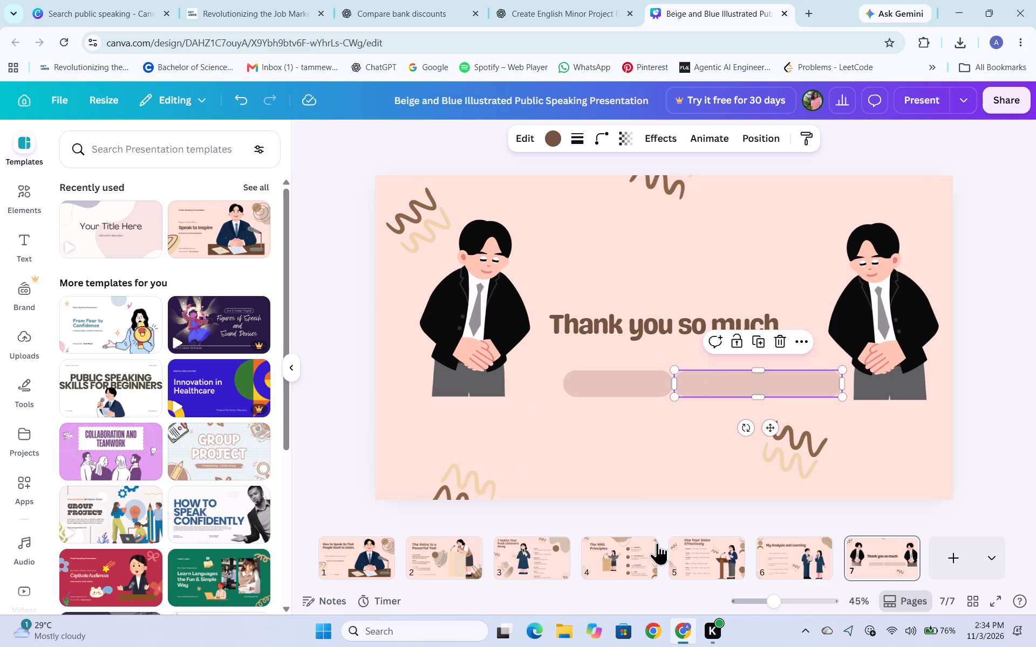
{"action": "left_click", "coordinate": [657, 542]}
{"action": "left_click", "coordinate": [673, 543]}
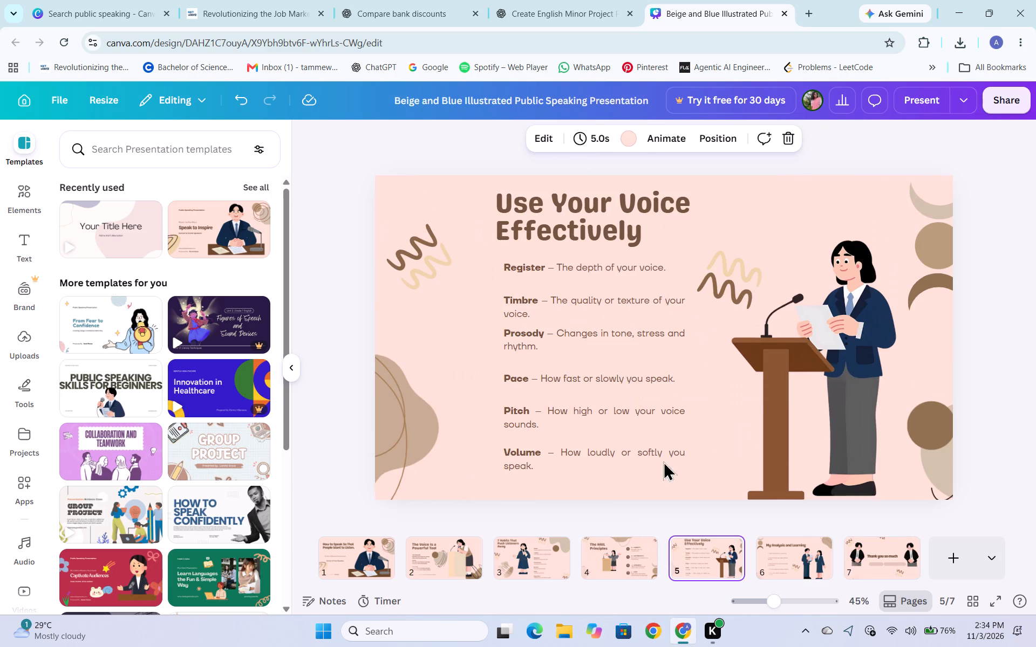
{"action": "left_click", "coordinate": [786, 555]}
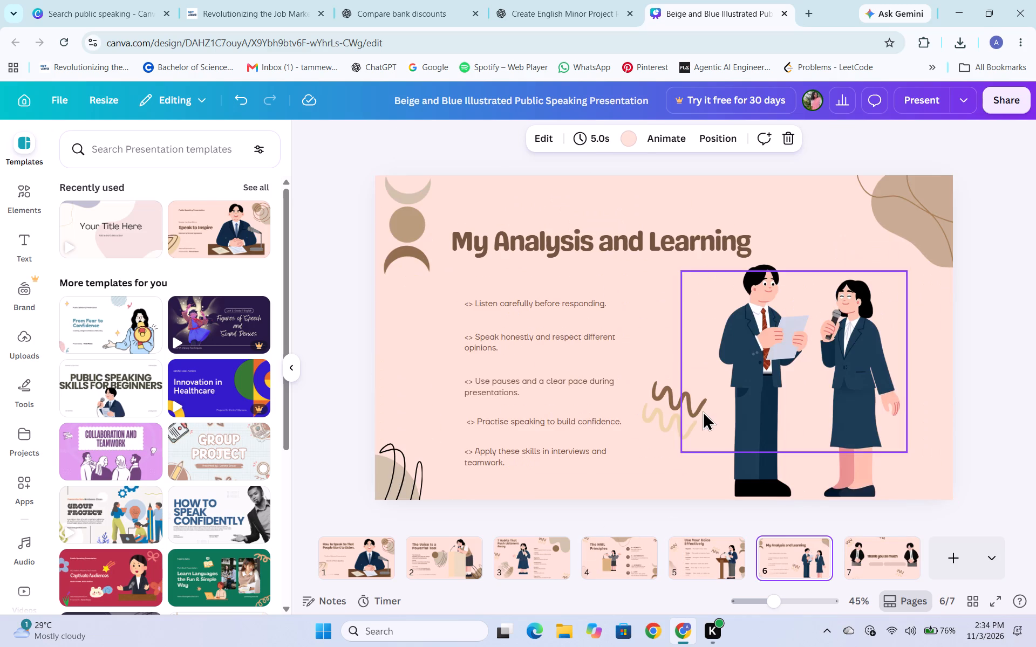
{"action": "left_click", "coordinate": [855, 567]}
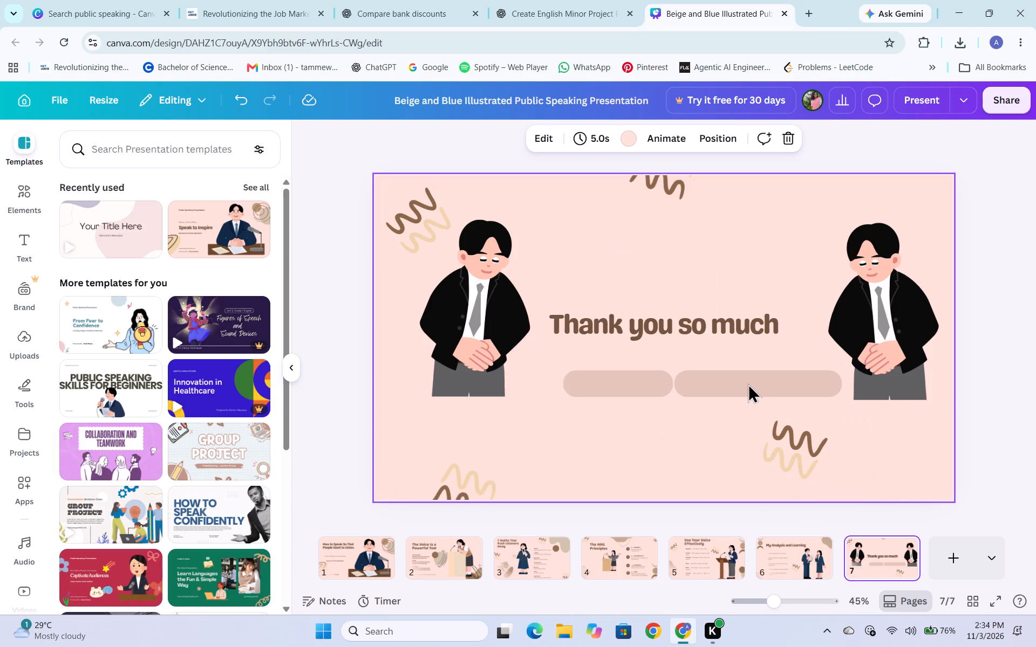
Move the longer bar above the heading, next to the right-hand figure, and place a duplicate of it directly beneath.
{"action": "left_click_drag", "start_coordinate": [746, 383], "coordinate": [713, 548]}
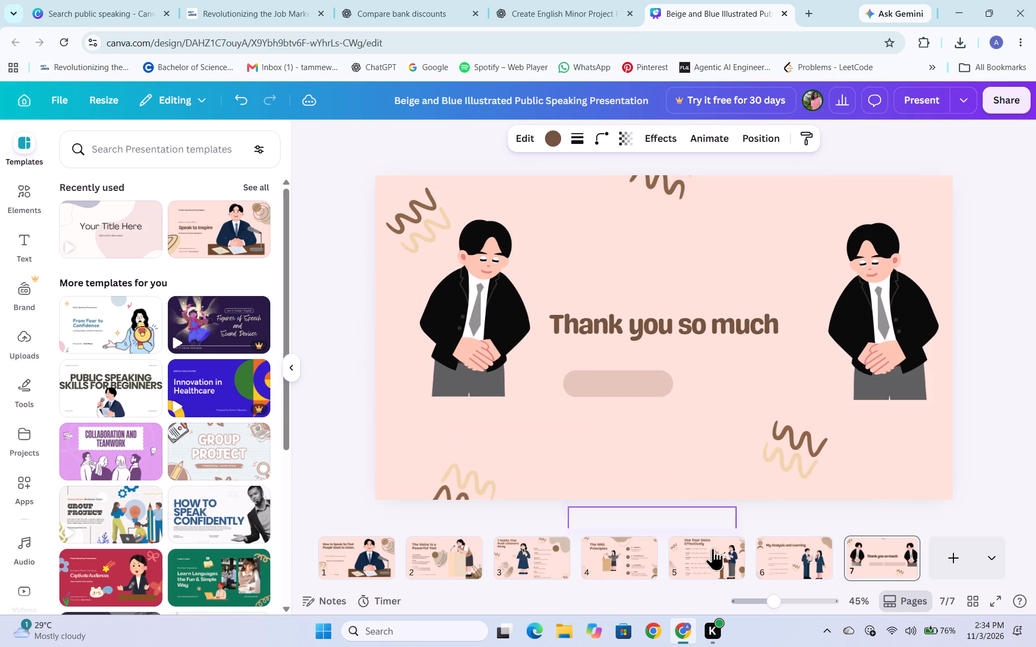
{"action": "left_click_drag", "start_coordinate": [713, 548], "coordinate": [752, 252]}
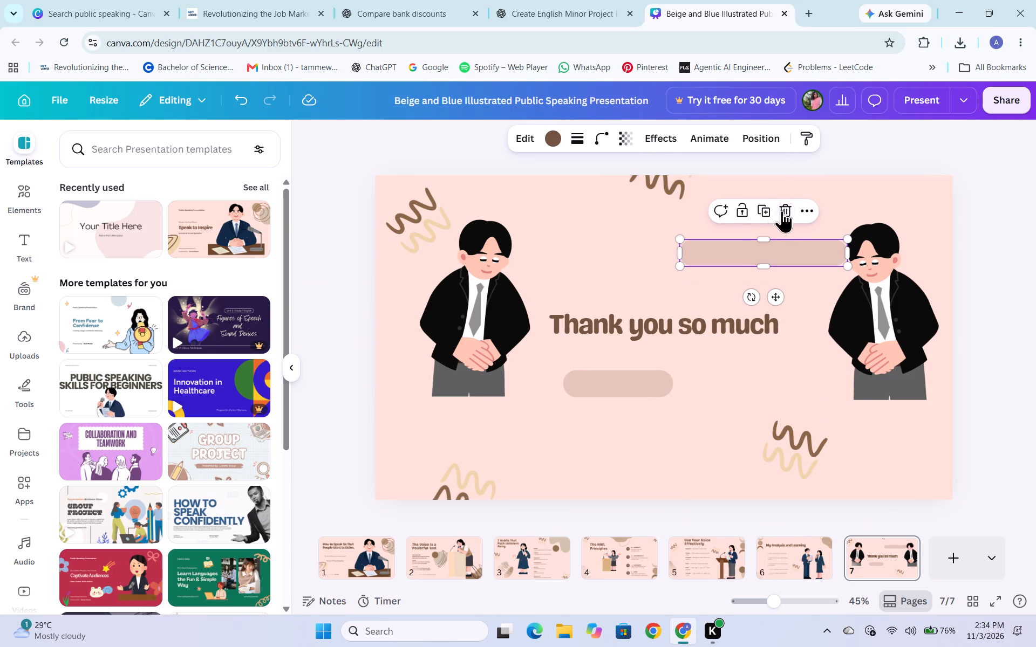
{"action": "left_click", "coordinate": [766, 210]}
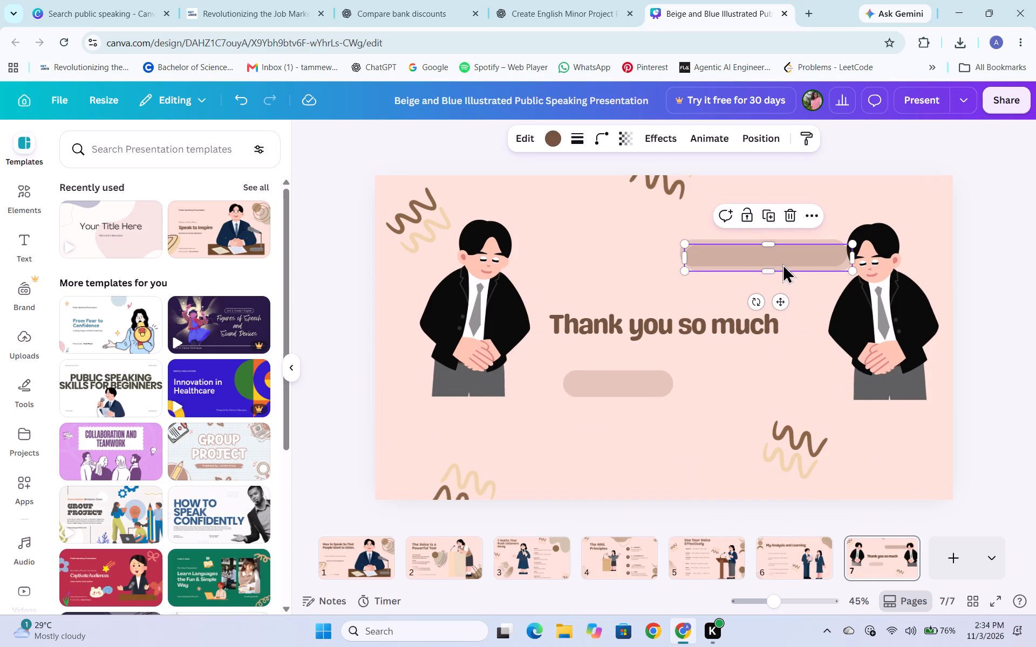
{"action": "left_click_drag", "start_coordinate": [782, 260], "coordinate": [778, 291]}
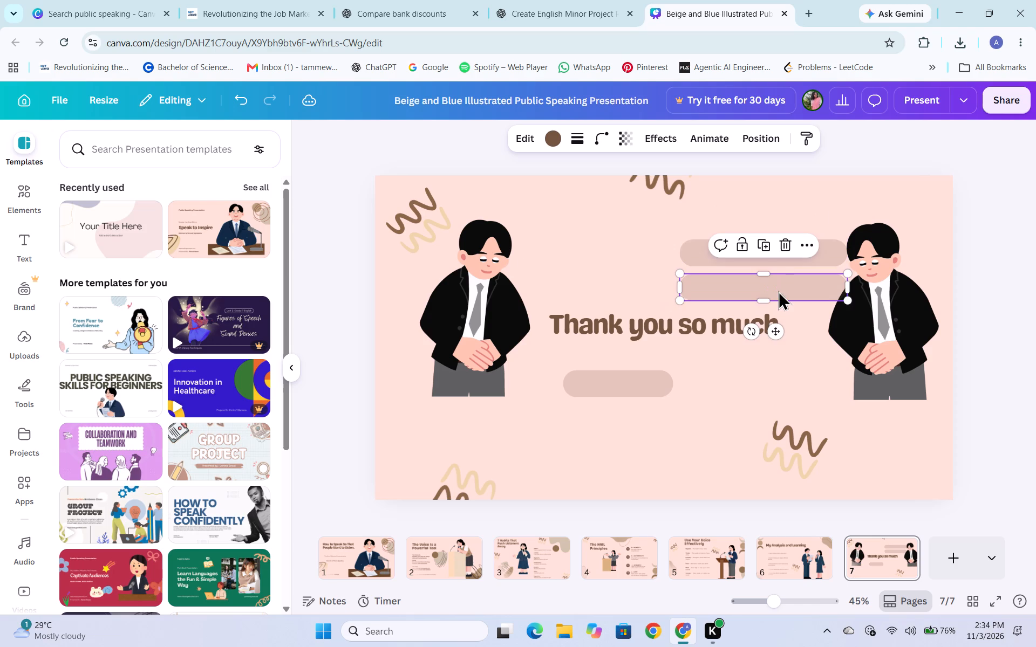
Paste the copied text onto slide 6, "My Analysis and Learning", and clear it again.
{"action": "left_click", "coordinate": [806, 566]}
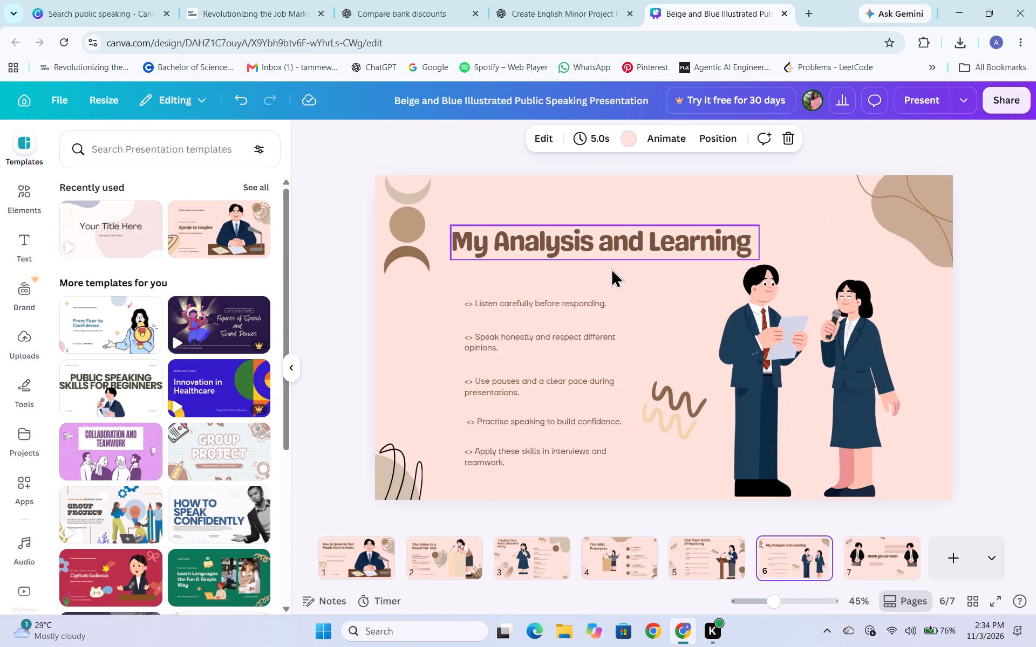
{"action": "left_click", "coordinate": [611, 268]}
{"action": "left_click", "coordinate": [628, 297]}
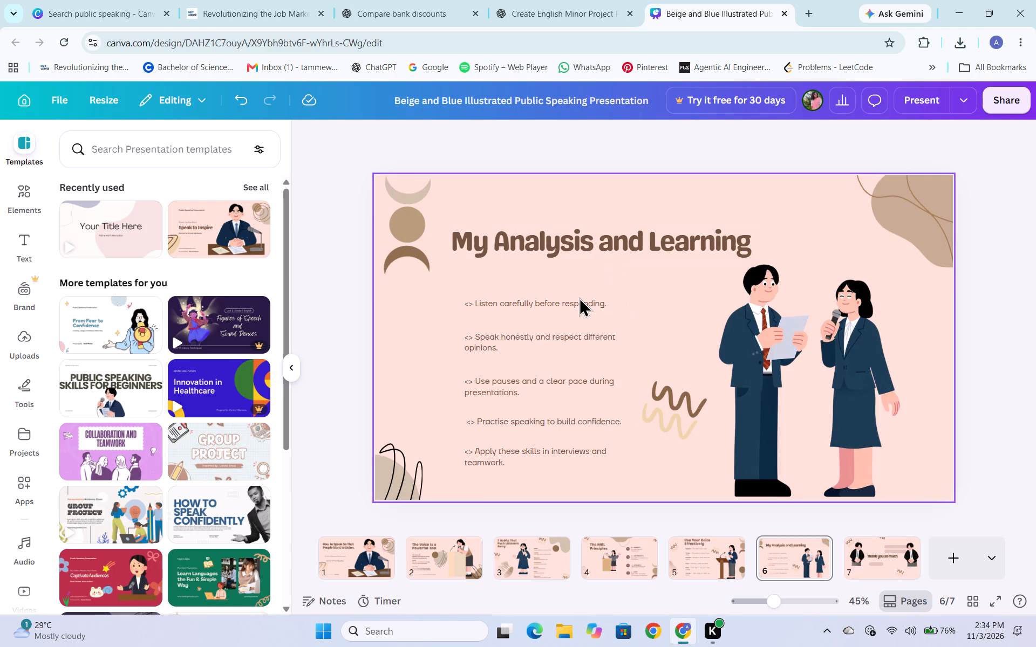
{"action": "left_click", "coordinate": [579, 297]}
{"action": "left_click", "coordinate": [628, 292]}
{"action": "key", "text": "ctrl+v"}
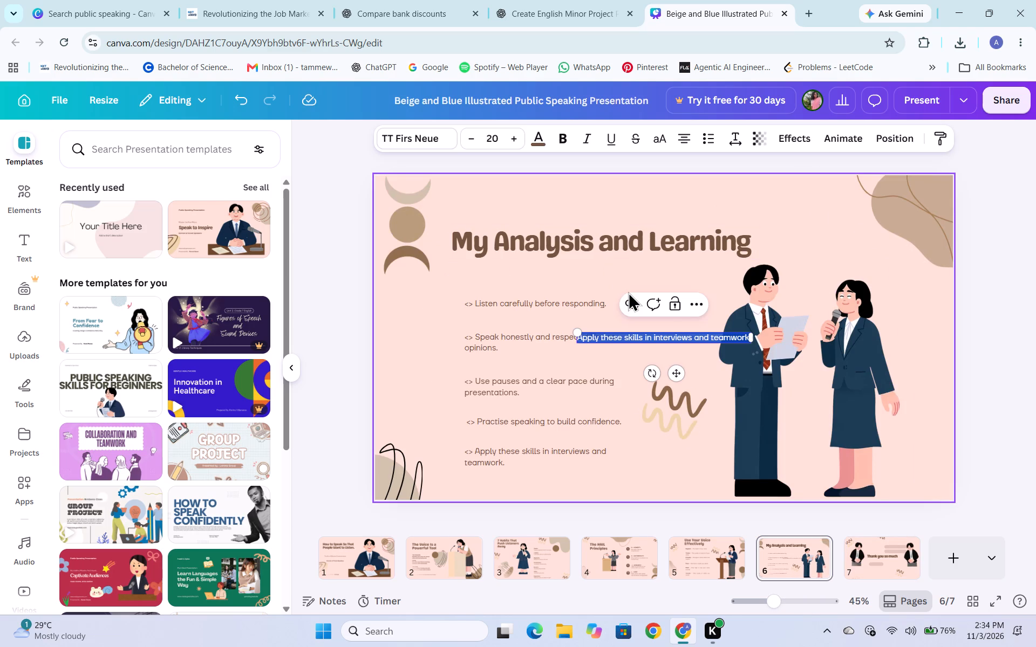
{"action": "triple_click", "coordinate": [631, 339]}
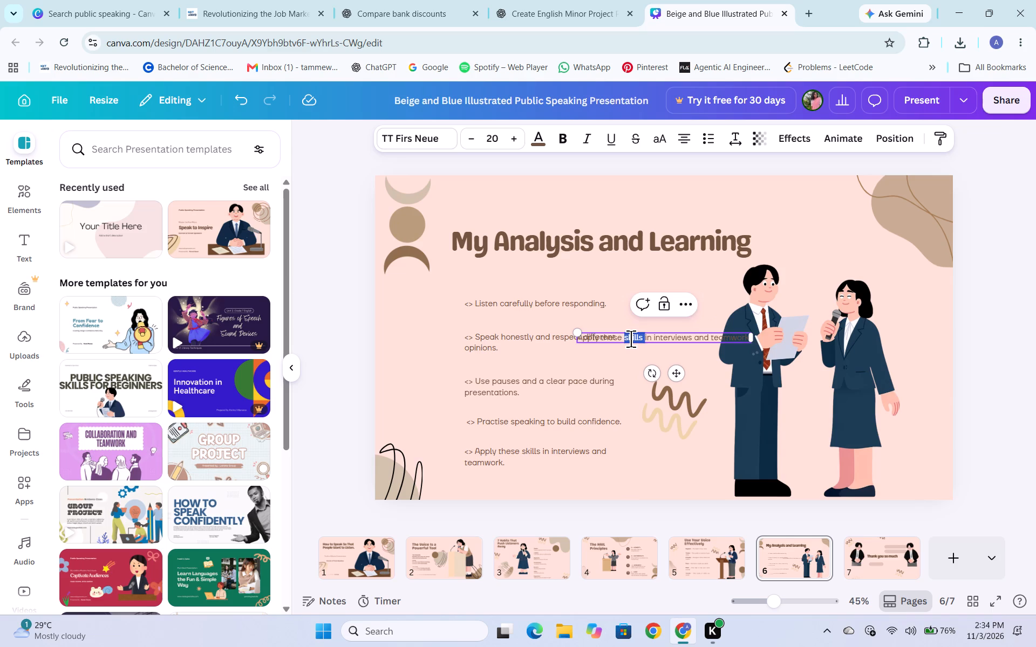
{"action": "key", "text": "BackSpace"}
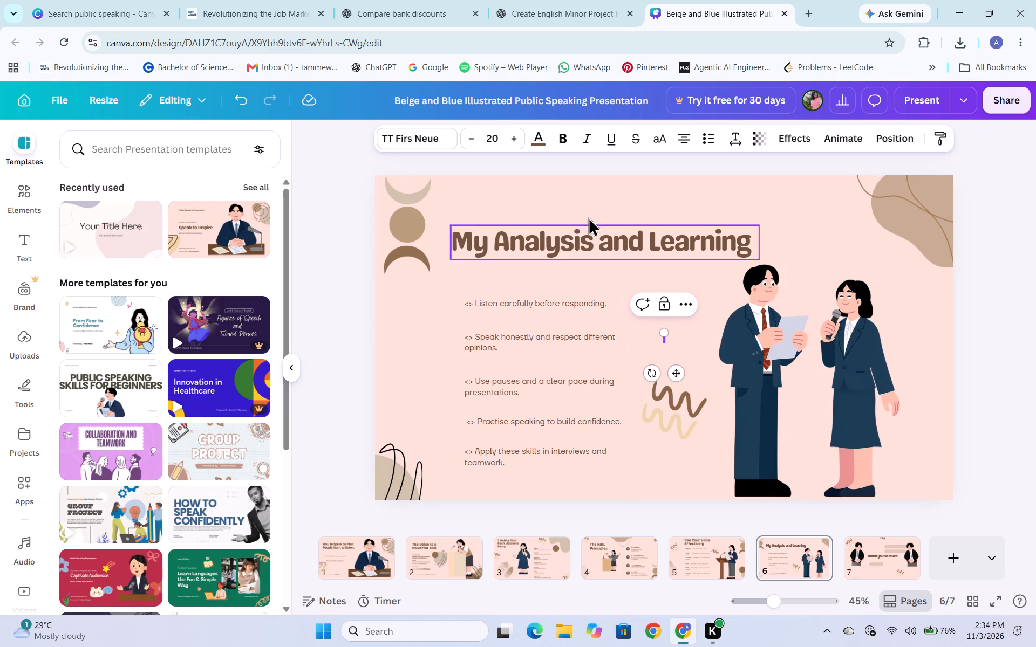
Lower the "Thank you so much" heading slightly on slide 7, keeping it horizontally centred.
{"action": "left_click", "coordinate": [890, 536]}
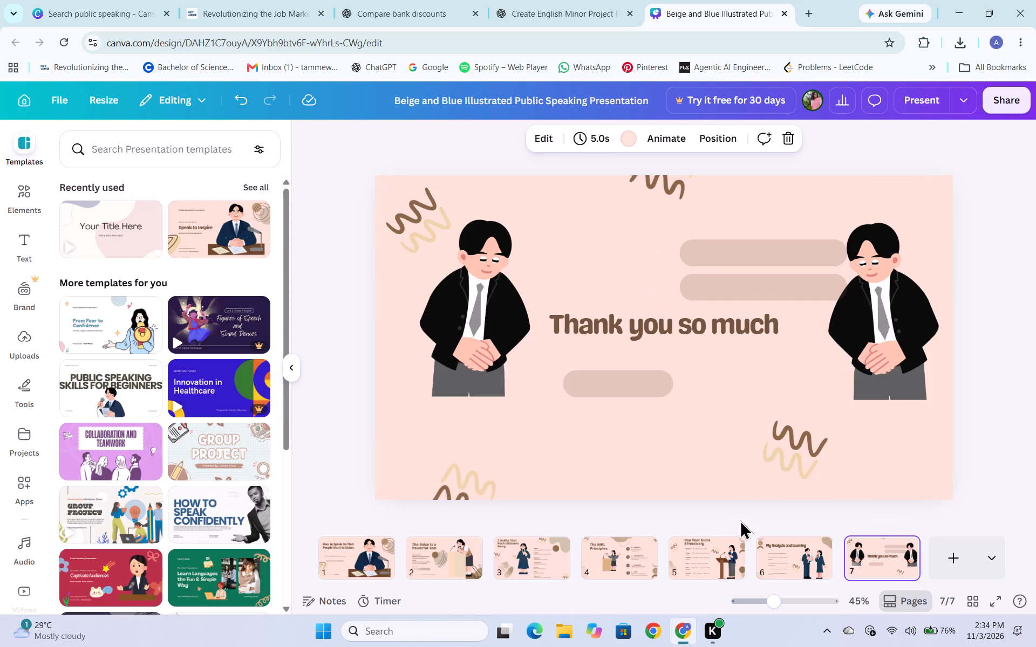
{"action": "left_click_drag", "start_coordinate": [744, 330], "coordinate": [742, 356]}
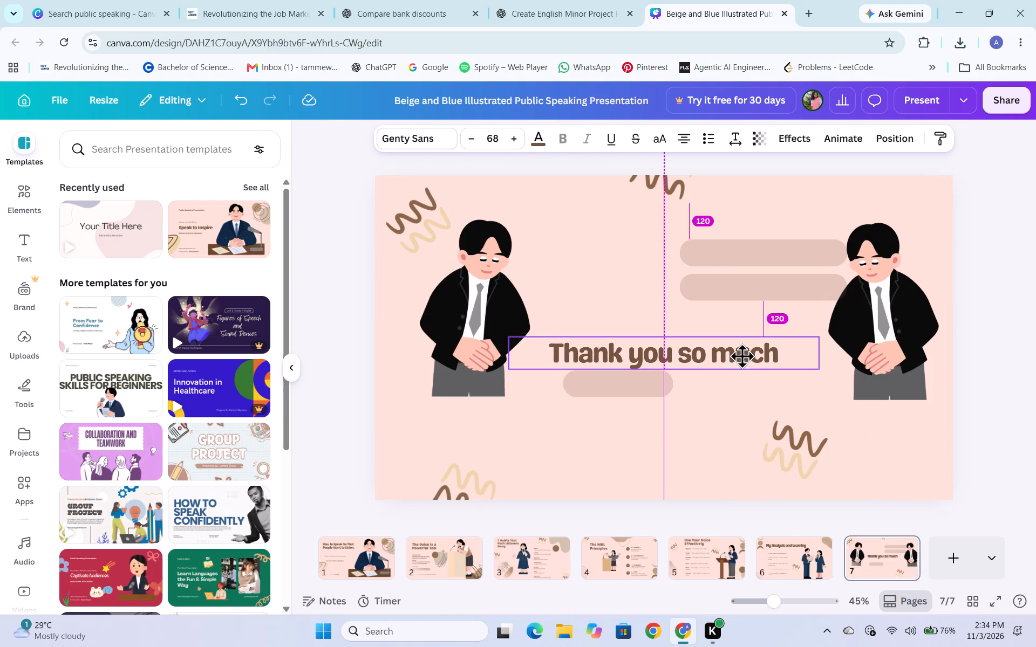
{"action": "left_click_drag", "start_coordinate": [742, 356], "coordinate": [742, 348]}
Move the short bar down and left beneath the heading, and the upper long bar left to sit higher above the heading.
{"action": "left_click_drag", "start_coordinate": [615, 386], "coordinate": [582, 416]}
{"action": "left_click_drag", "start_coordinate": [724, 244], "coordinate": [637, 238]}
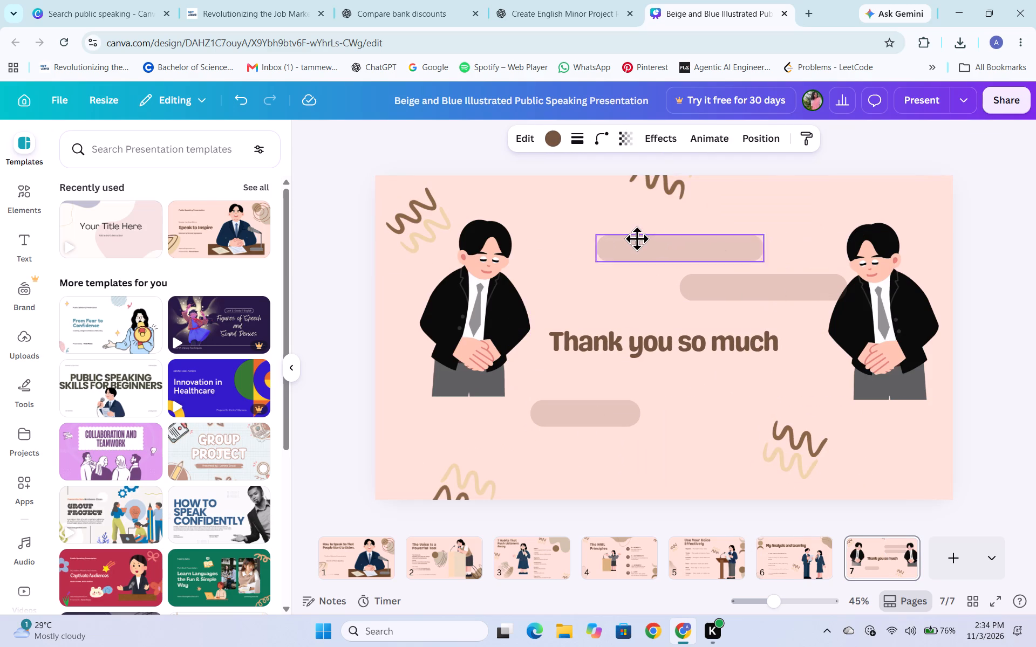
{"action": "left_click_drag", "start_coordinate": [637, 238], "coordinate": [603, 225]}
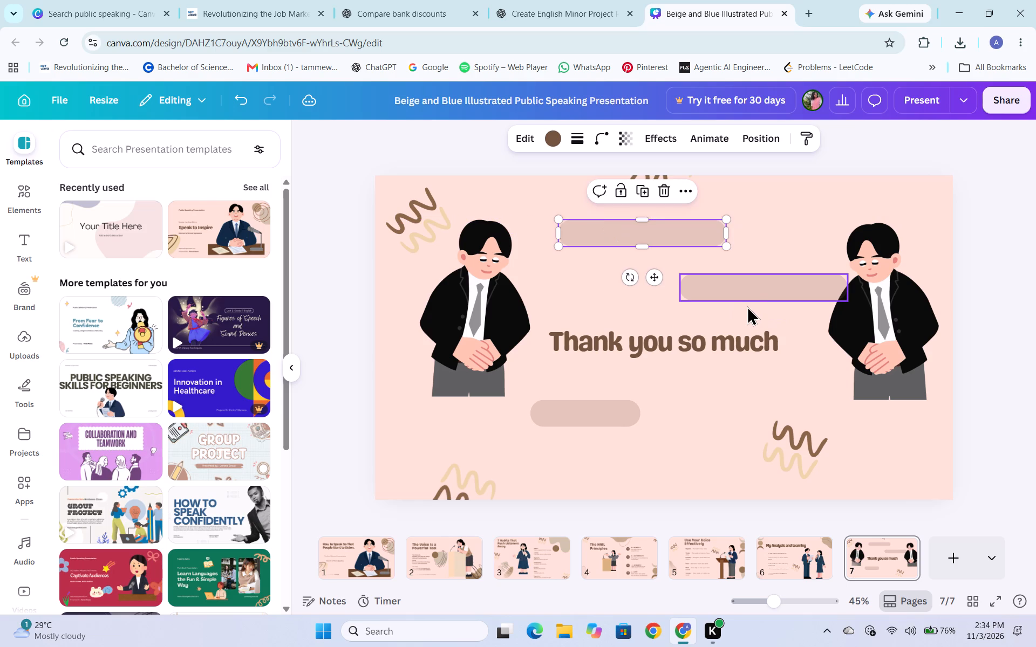
Delete both long empty bars above the "Thank you so much" heading and the short one beneath it.
{"action": "left_click", "coordinate": [747, 291]}
{"action": "left_click", "coordinate": [782, 251]}
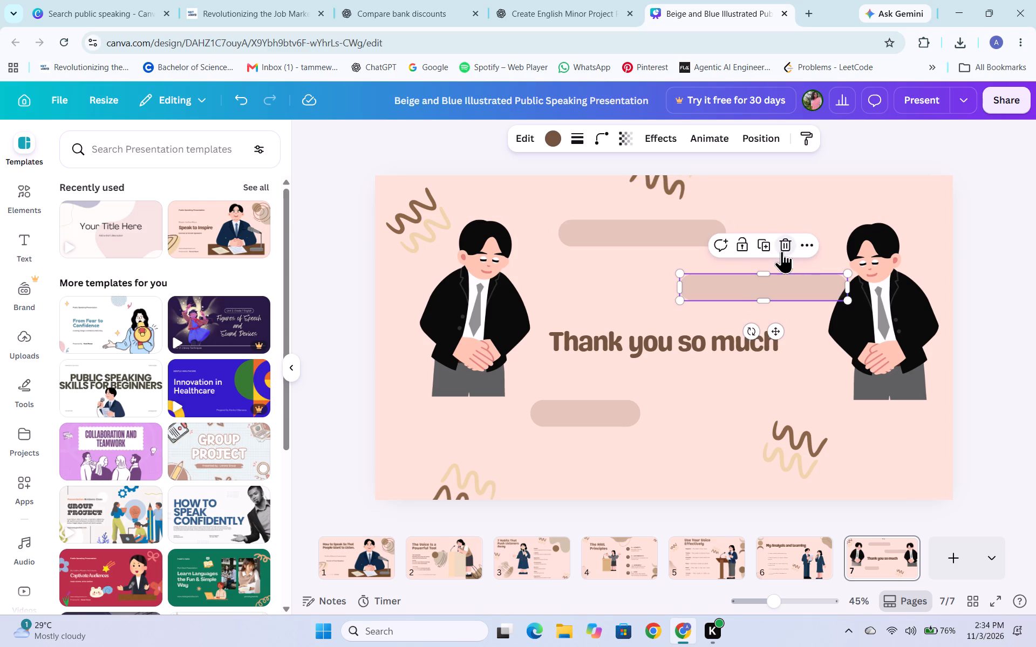
{"action": "left_click", "coordinate": [632, 239]}
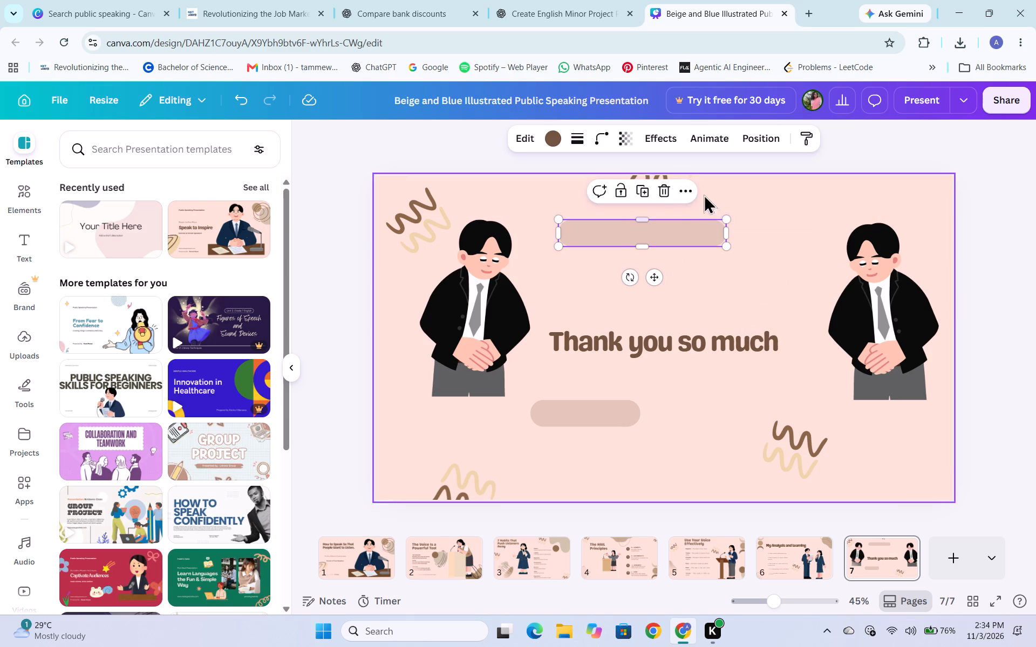
{"action": "left_click", "coordinate": [671, 186]}
{"action": "left_click", "coordinate": [615, 429]}
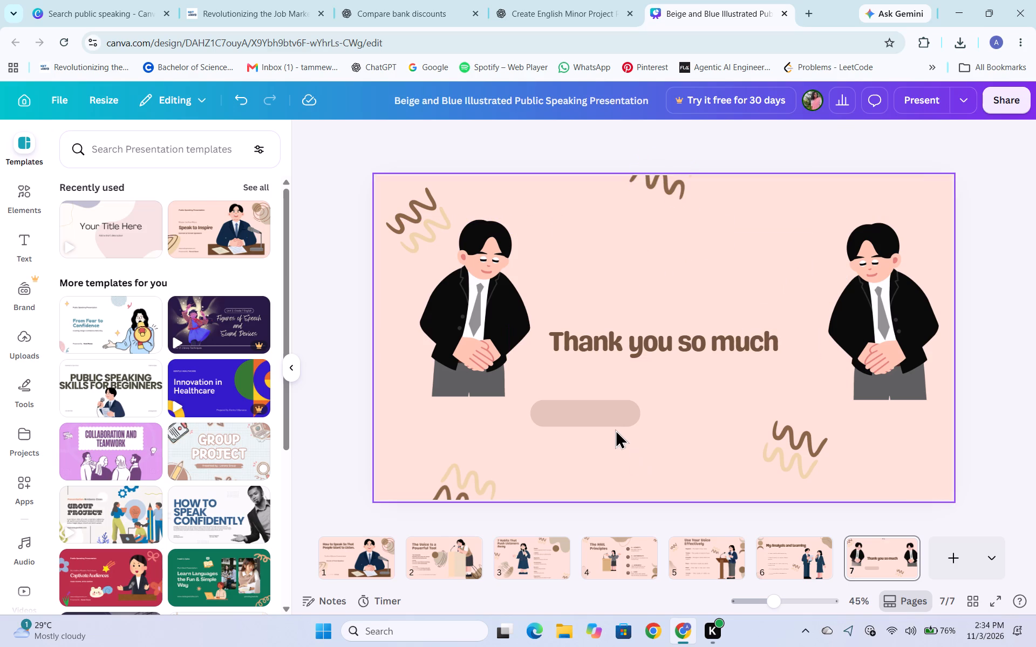
{"action": "left_click", "coordinate": [618, 417]}
{"action": "left_click", "coordinate": [604, 373]}
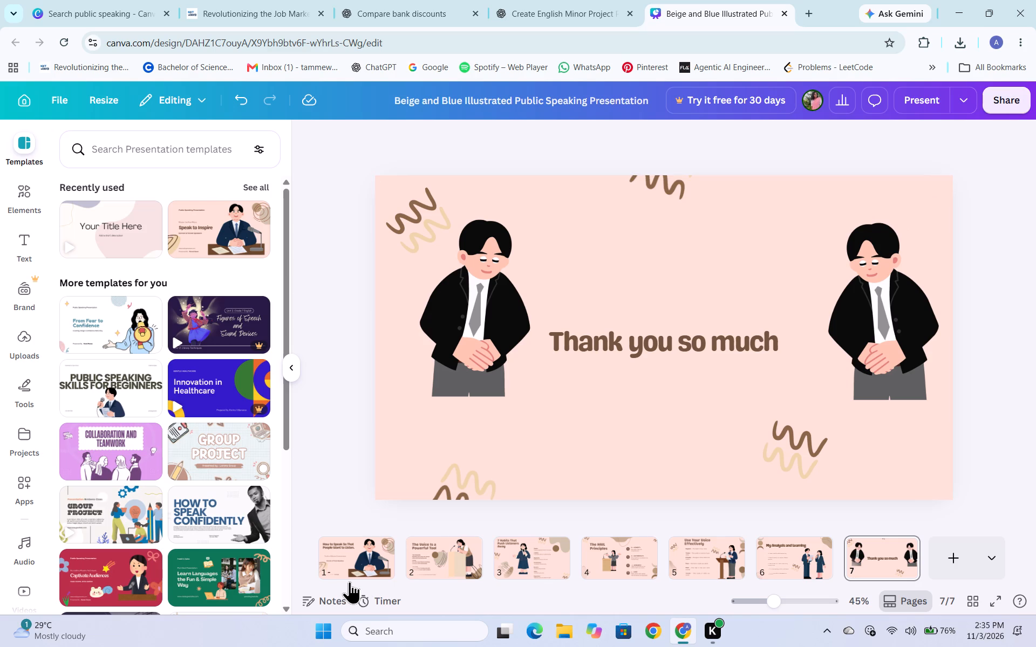
On slide 1, shift the beige blob with brown line art down and slightly outward along the slide's left edge.
{"action": "left_click", "coordinate": [366, 560]}
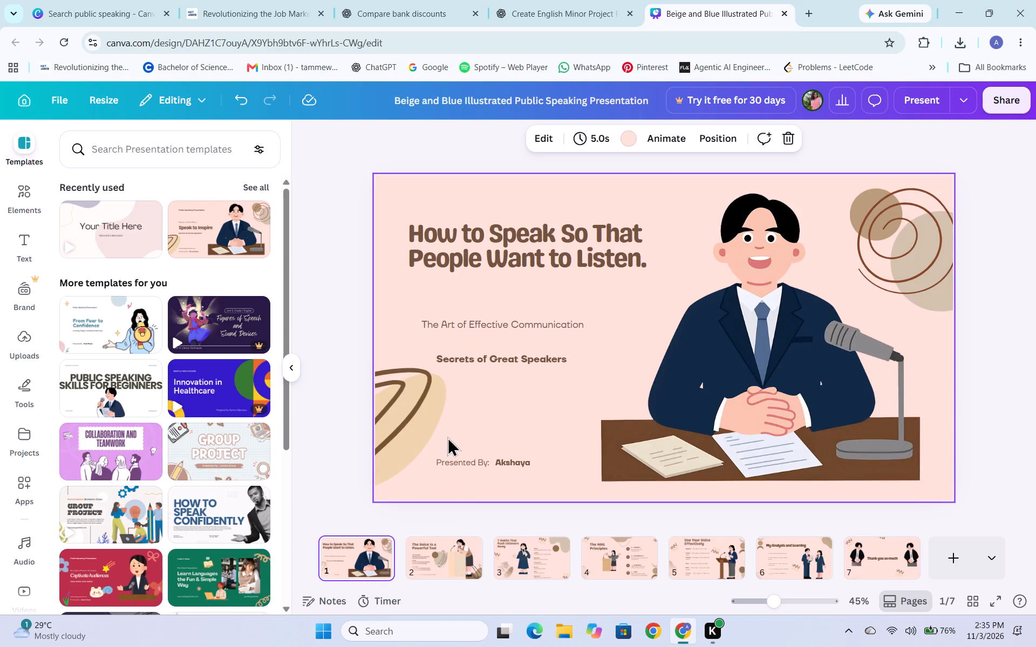
{"action": "left_click_drag", "start_coordinate": [417, 425], "coordinate": [397, 446]}
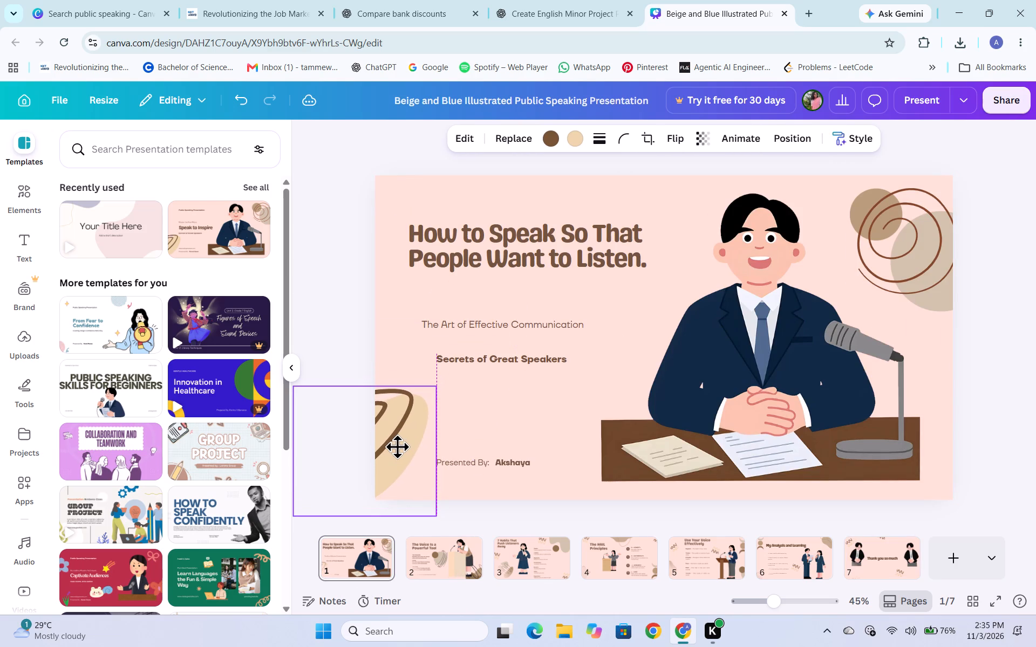
{"action": "left_click_drag", "start_coordinate": [397, 446], "coordinate": [404, 443]}
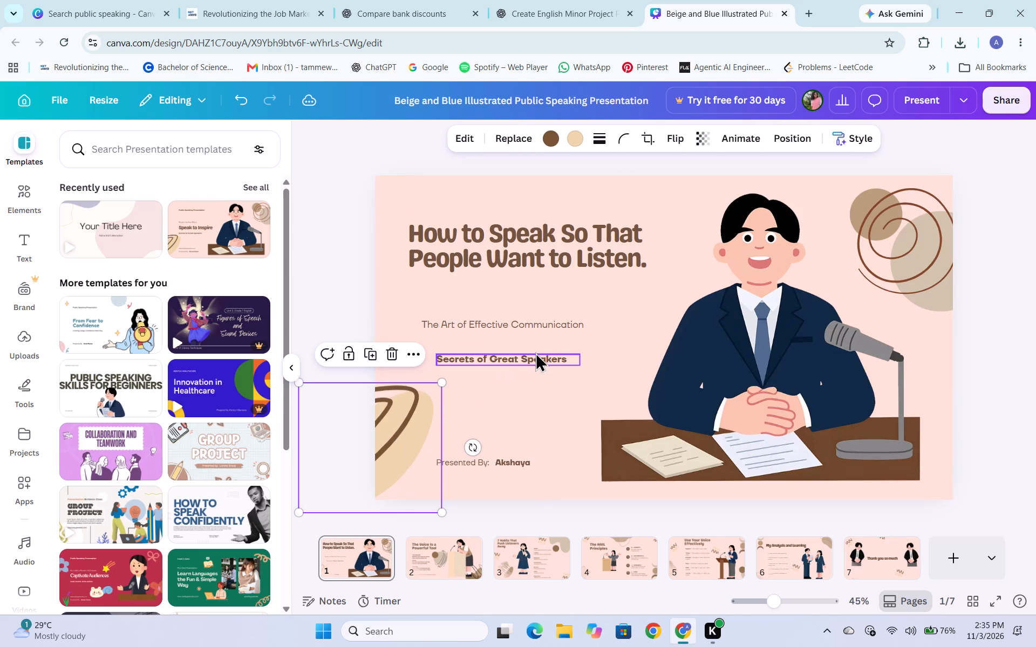
Nudge the "Secrets of Great Speakers" line slightly up and right, closer to "The Art of Effective Communication".
{"action": "left_click", "coordinate": [533, 357]}
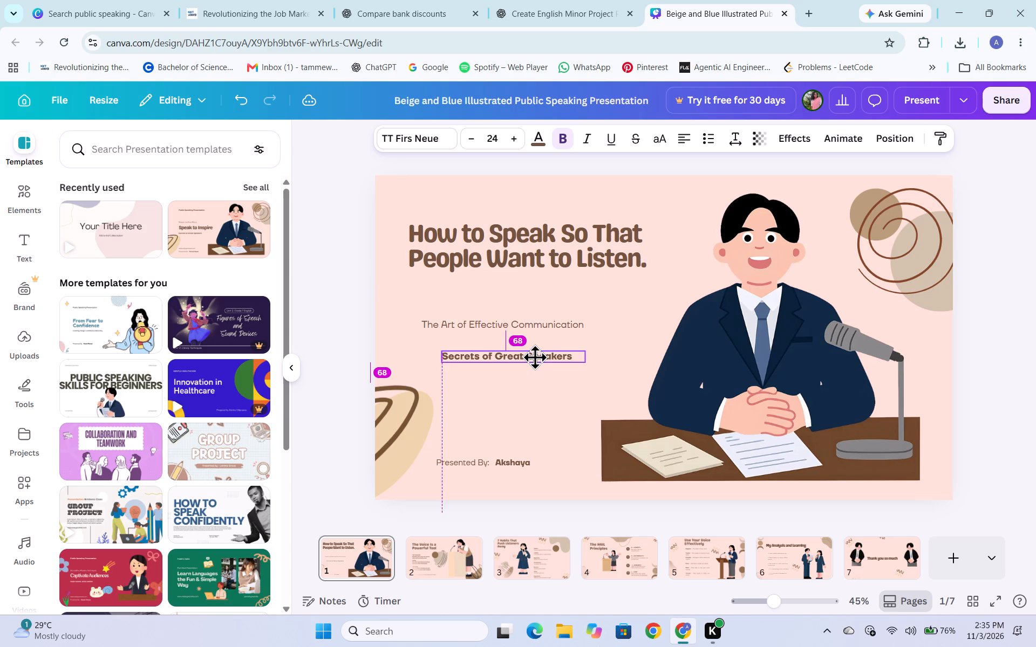
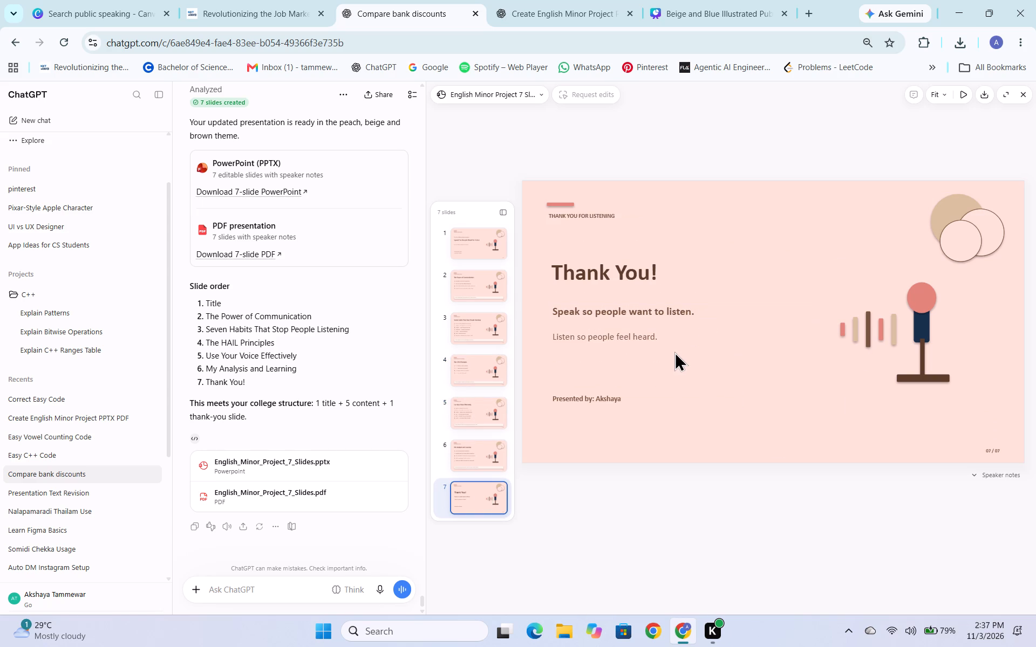
{"action": "left_click_drag", "start_coordinate": [676, 338], "coordinate": [665, 420]}
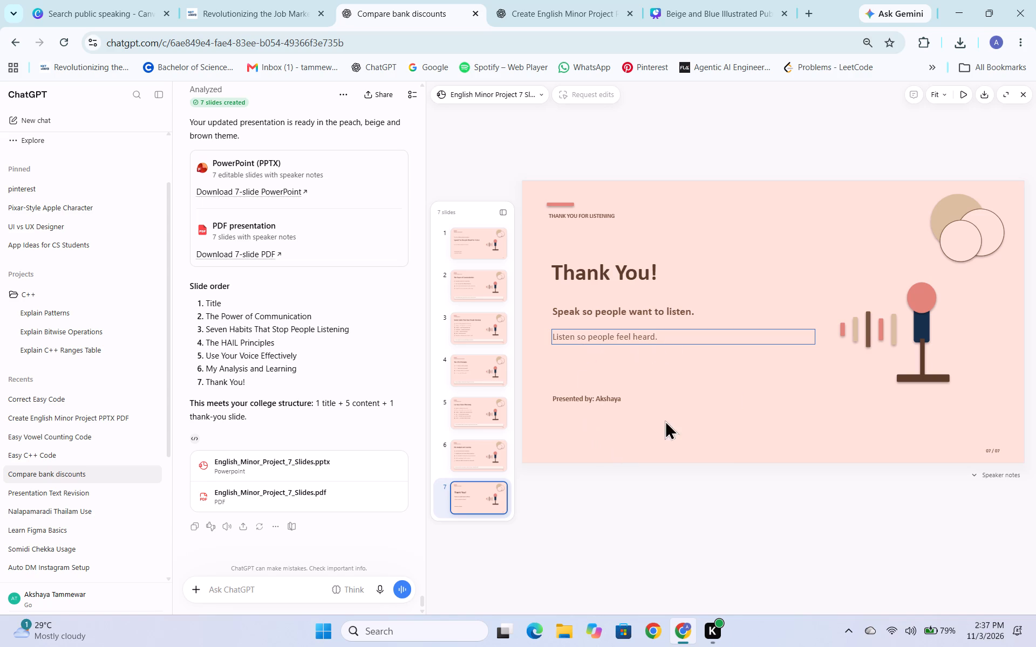
{"action": "left_click_drag", "start_coordinate": [665, 420], "coordinate": [1007, 542]}
{"action": "left_click", "coordinate": [1007, 542]}
Switch to the Canva presentation and shift the title slide's swirl decoration toward the upper-right corner and the speaker illustration slightly right.
{"action": "left_click", "coordinate": [691, 0]}
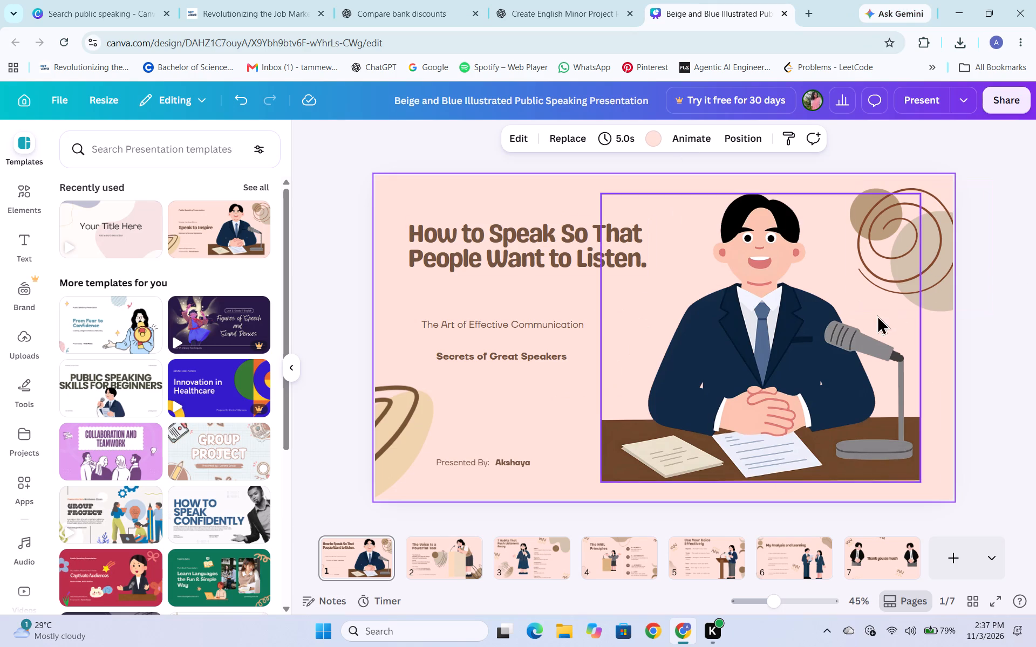
{"action": "left_click_drag", "start_coordinate": [922, 263], "coordinate": [937, 249]}
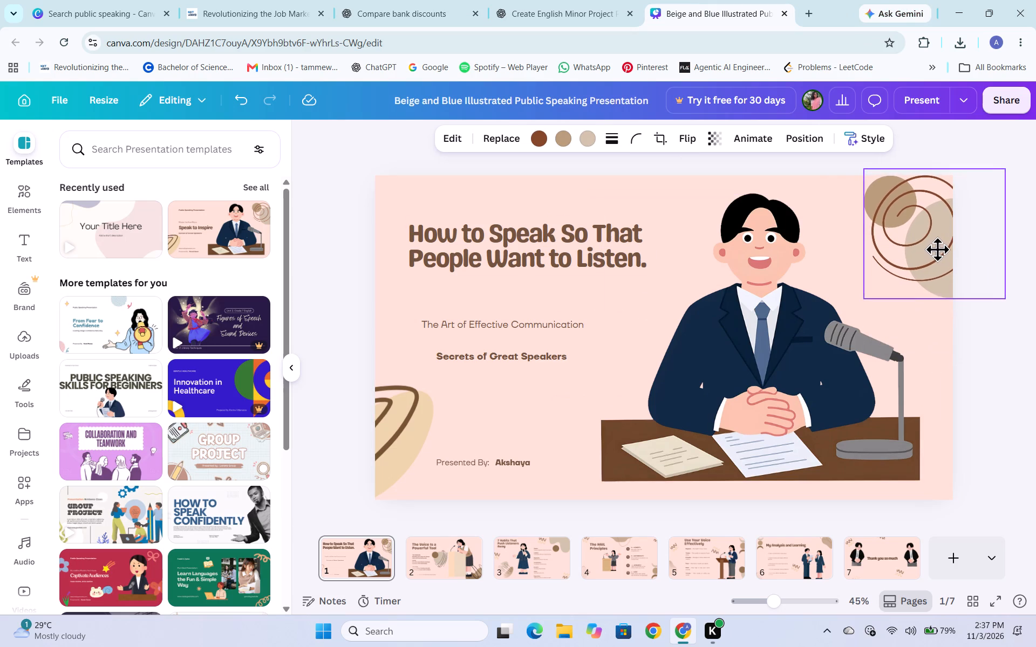
{"action": "left_click_drag", "start_coordinate": [937, 249], "coordinate": [941, 248]}
{"action": "left_click", "coordinate": [785, 366]}
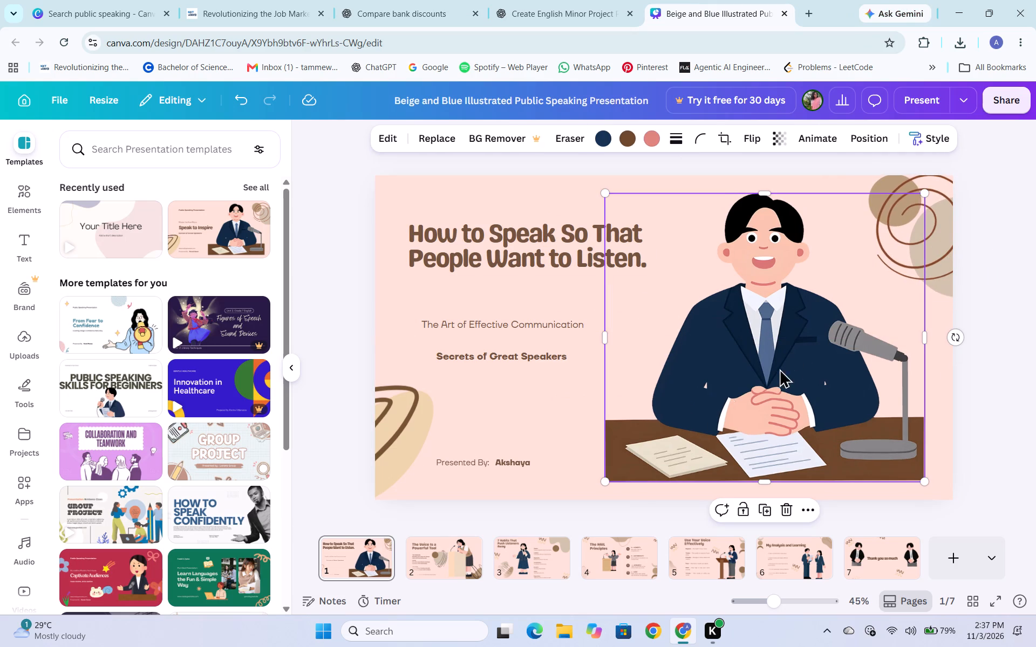
{"action": "left_click", "coordinate": [564, 396]}
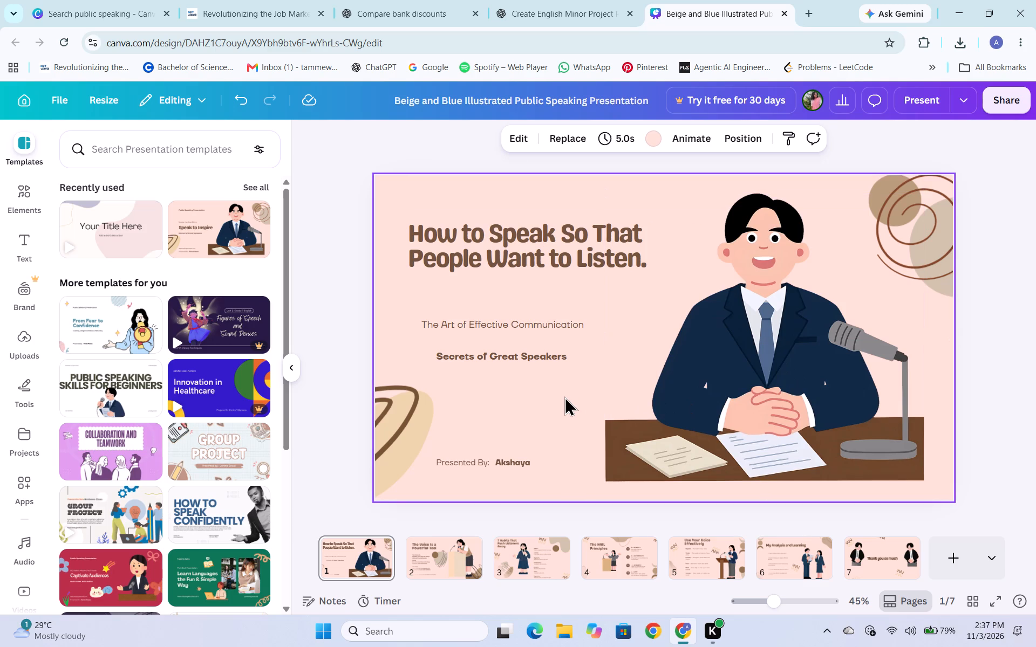
Nudge the "Secrets of Great Speakers" line on the title slide slightly to the right.
{"action": "left_click_drag", "start_coordinate": [545, 361], "coordinate": [546, 361]}
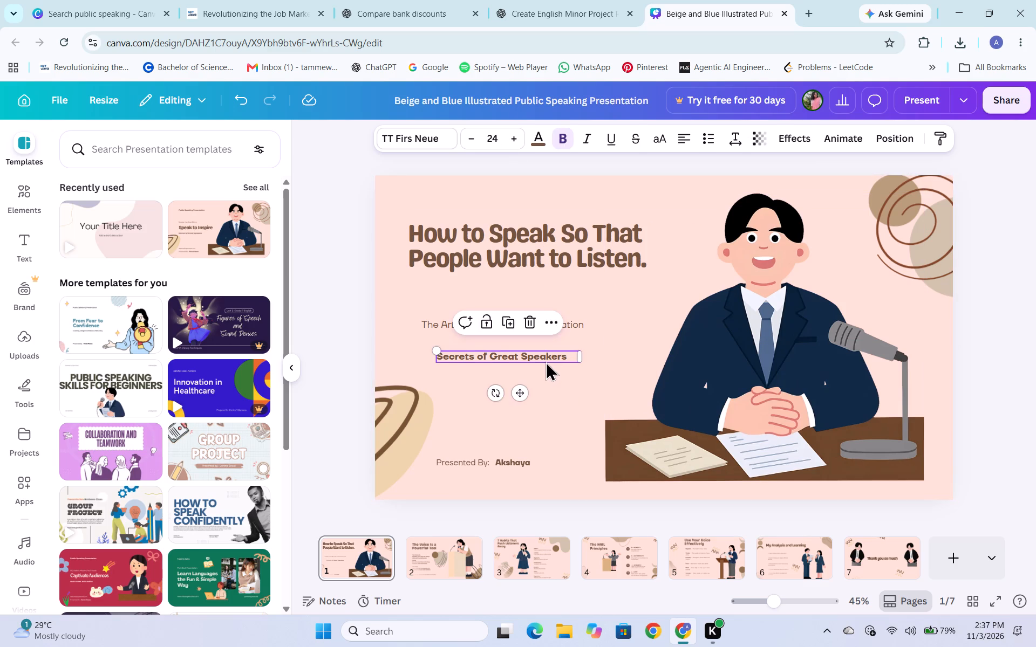
{"action": "left_click_drag", "start_coordinate": [546, 361], "coordinate": [550, 362]}
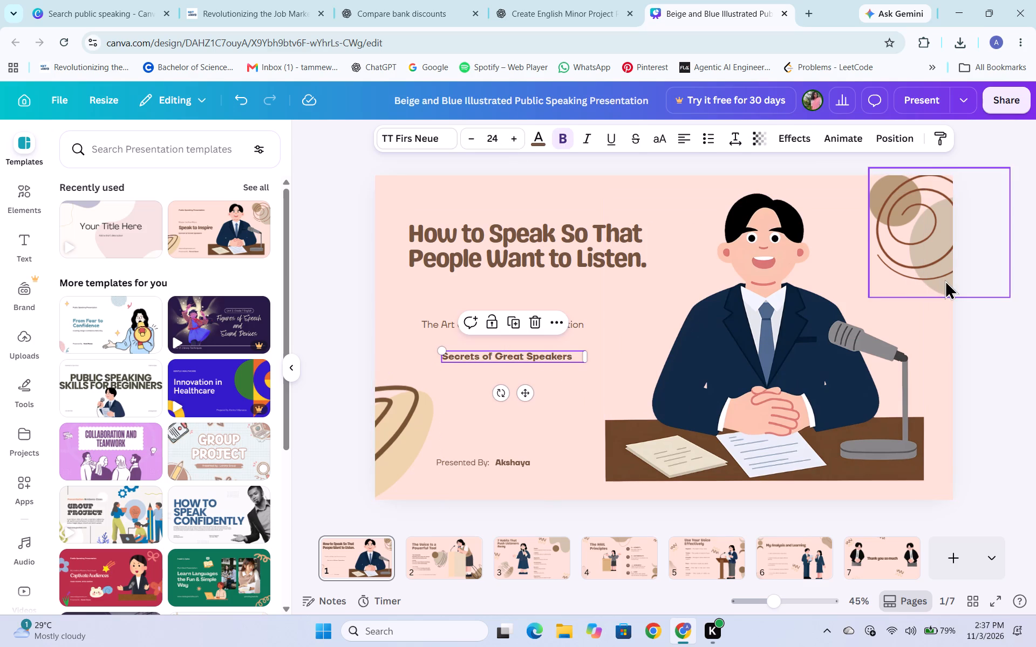
Download all pages of the presentation as a PDF with the Digital preset.
{"action": "left_click", "coordinate": [1004, 99]}
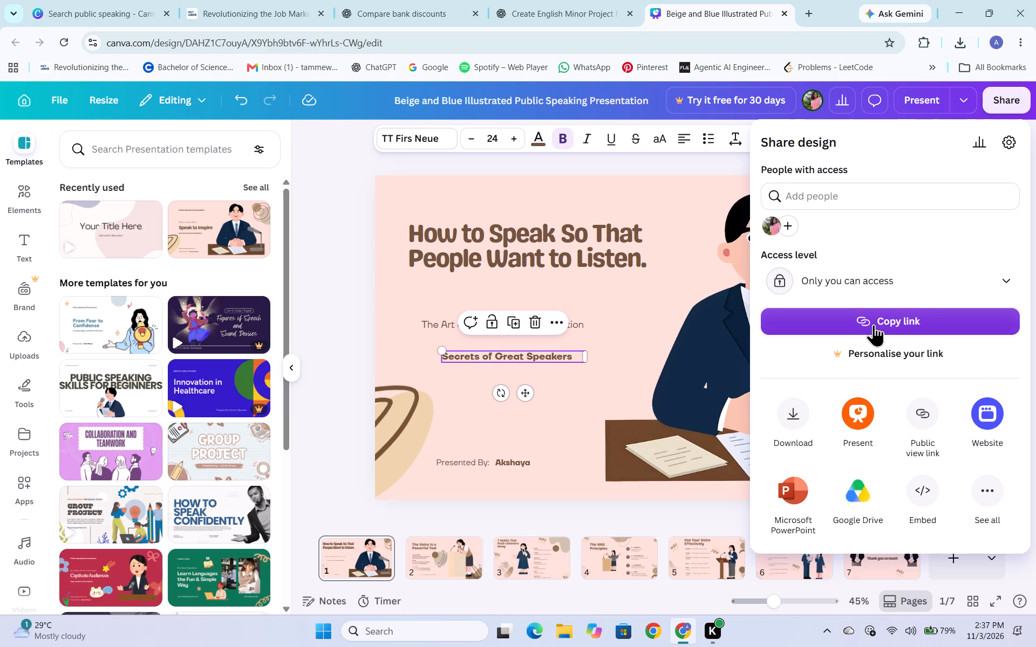
{"action": "left_click", "coordinate": [797, 407]}
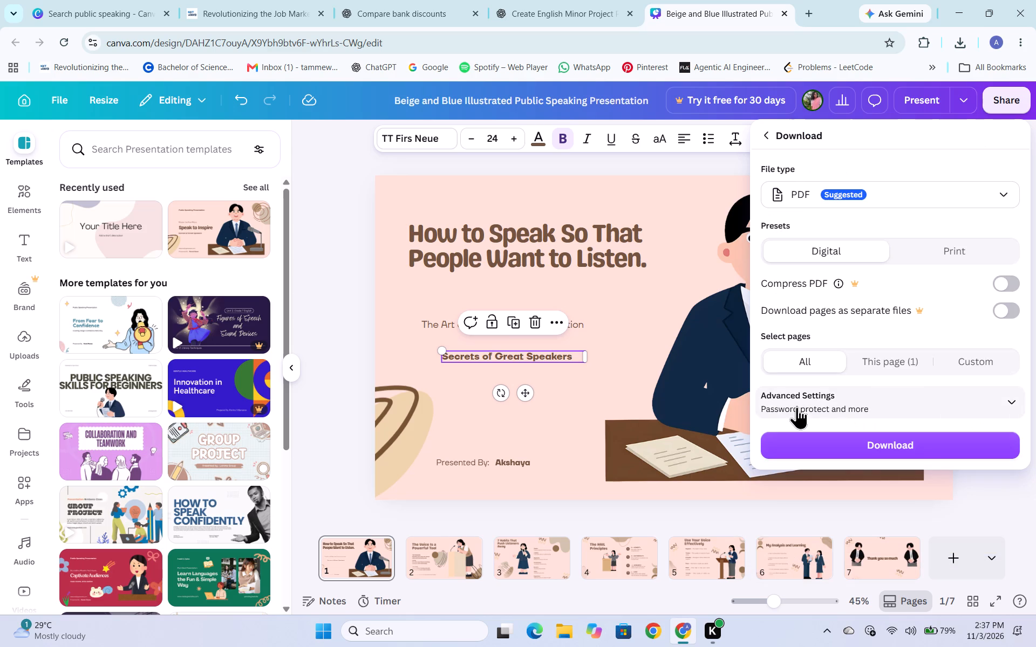
{"action": "left_click", "coordinate": [815, 440]}
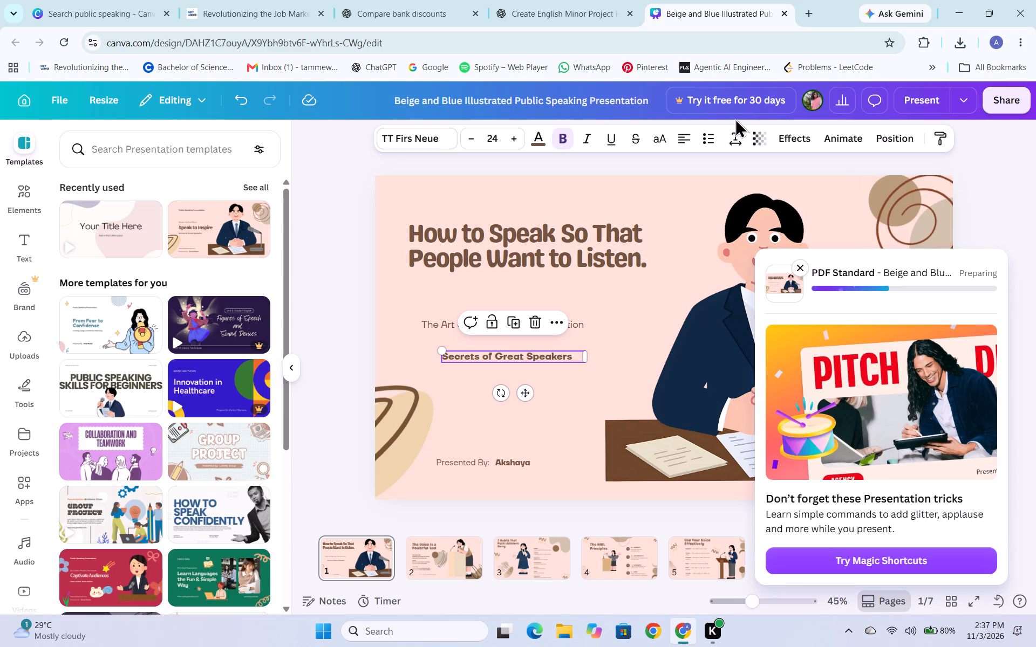
Switch to the learning portal's home page and open the first "Practice Session Testing of Hypothesis - Mean" resource from today's schedule.
{"action": "left_click", "coordinate": [267, 0]}
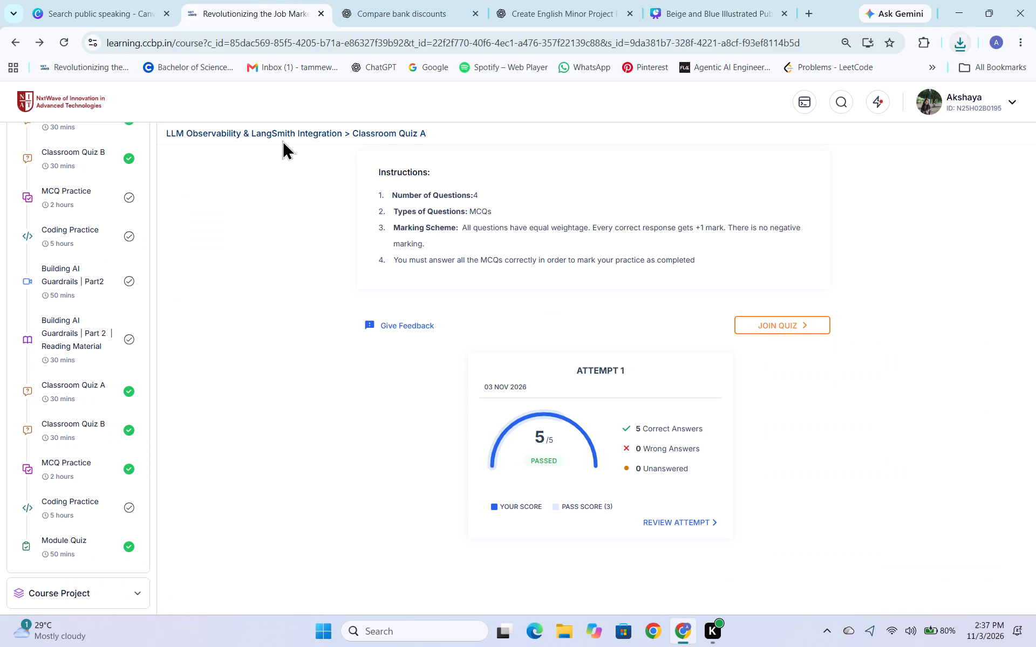
{"action": "left_click", "coordinate": [741, 5]}
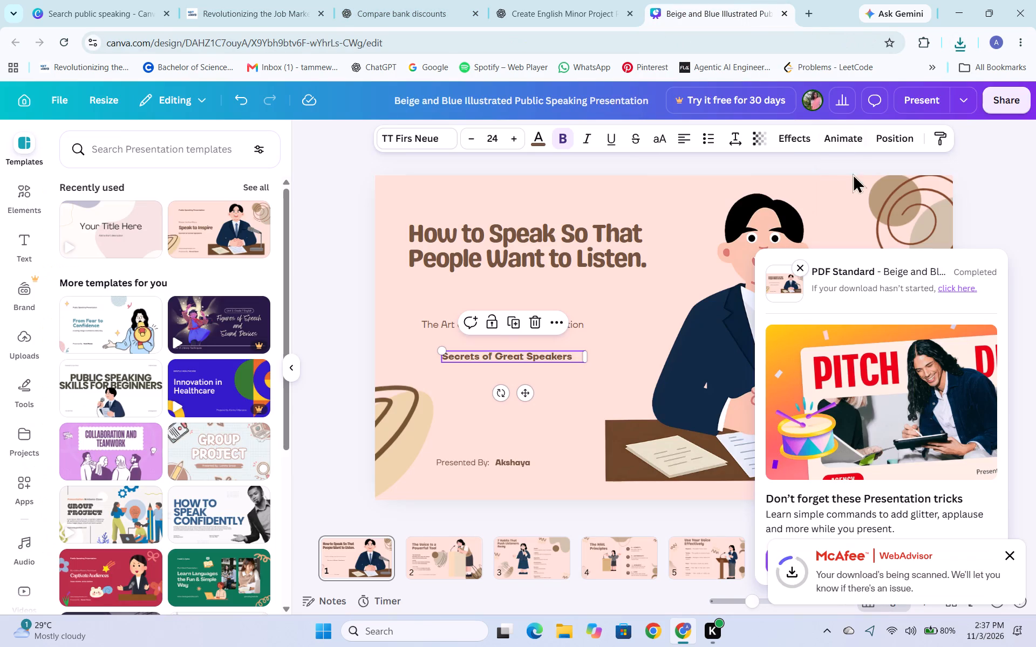
{"action": "left_click", "coordinate": [230, 0]}
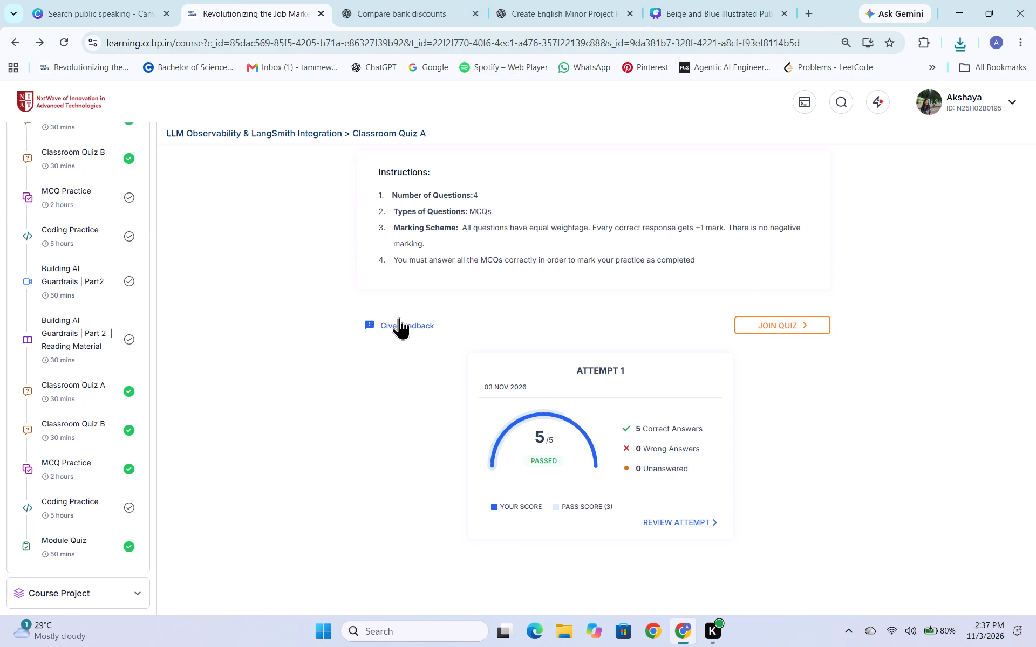
{"action": "left_click", "coordinate": [78, 98]}
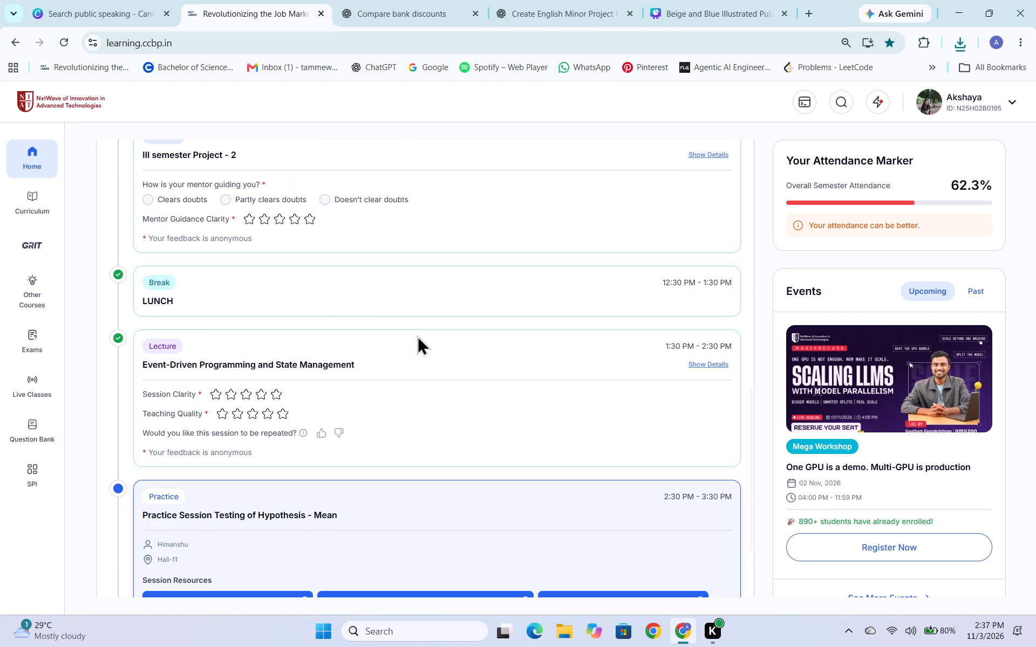
{"action": "scroll", "coordinate": [374, 386], "scroll_direction": "up", "scroll_amount": 7}
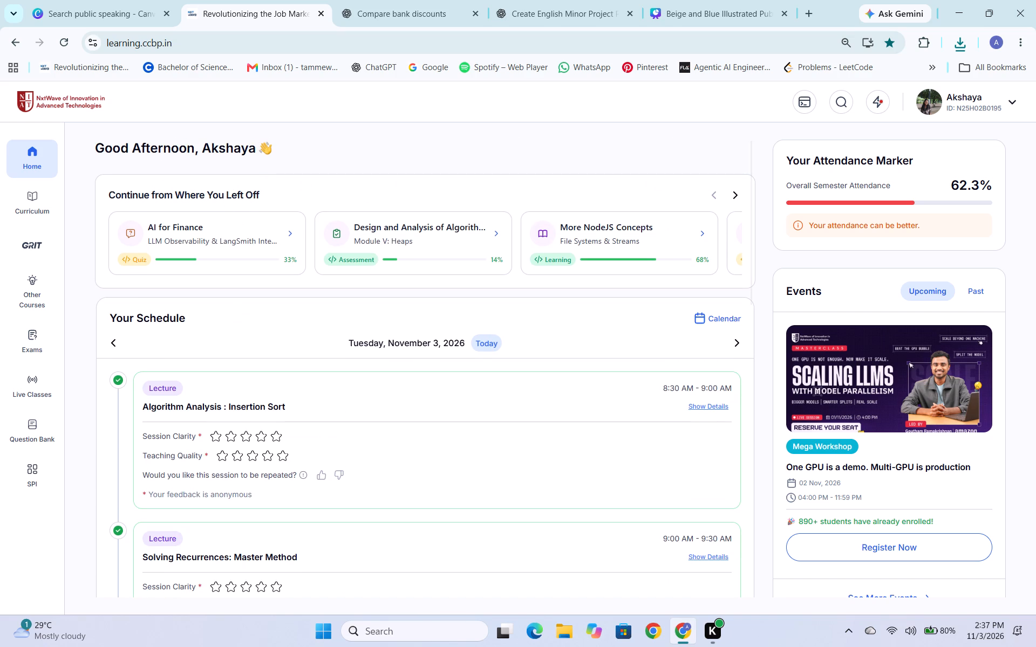
{"action": "scroll", "coordinate": [464, 272], "scroll_direction": "down", "scroll_amount": 6}
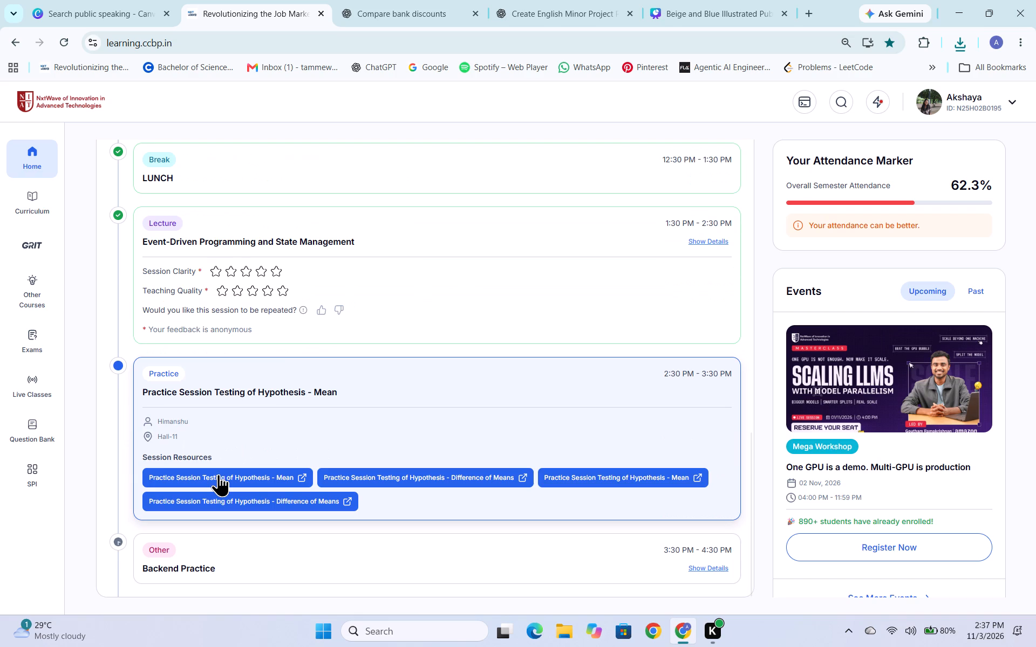
{"action": "left_click", "coordinate": [219, 474]}
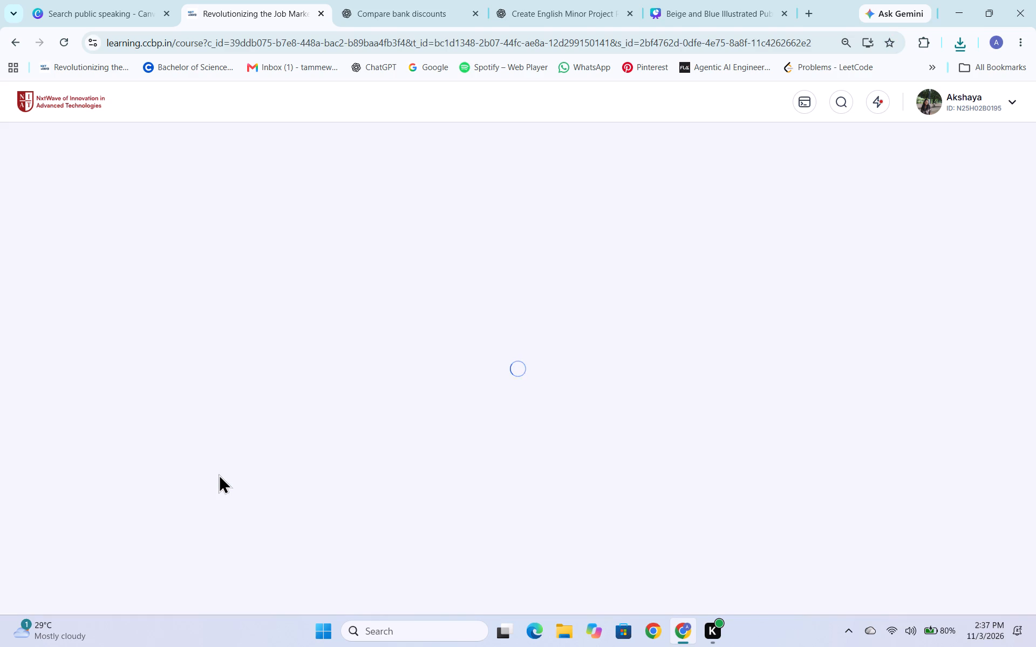
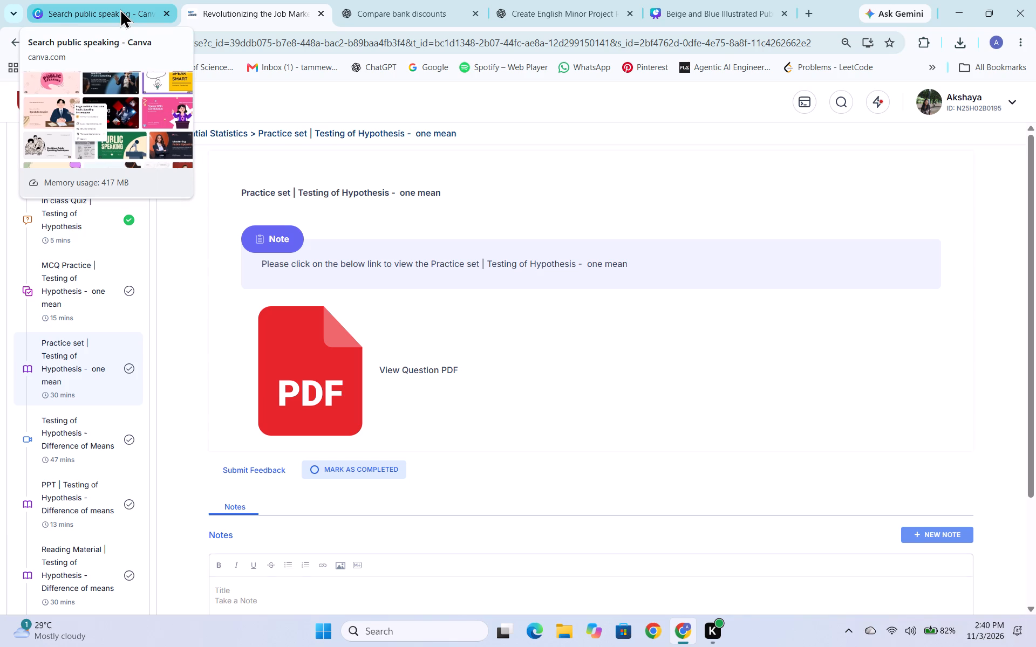
Browse the remaining public speaking template results in the Canva search.
{"action": "left_click", "coordinate": [120, 9]}
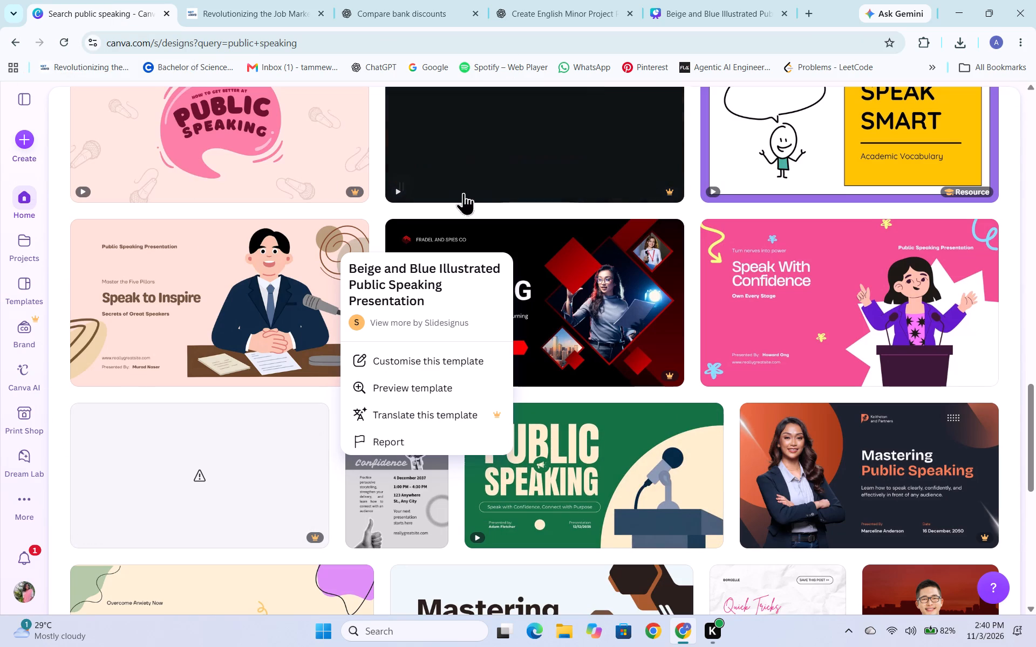
{"action": "left_click", "coordinate": [0, 531]}
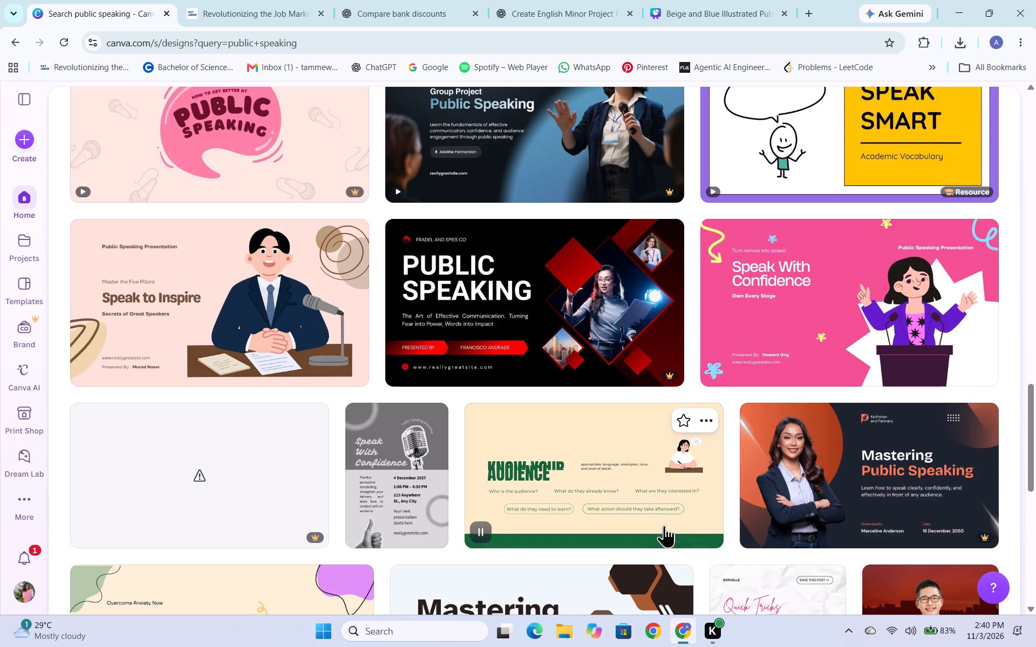
{"action": "scroll", "coordinate": [614, 487], "scroll_direction": "down", "scroll_amount": 3}
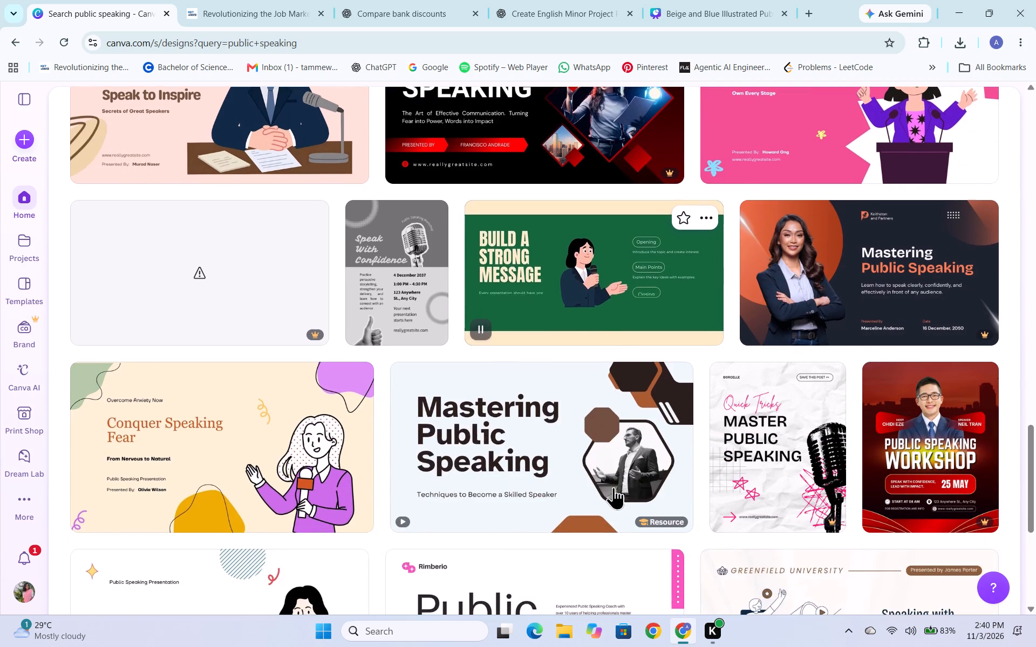
{"action": "scroll", "coordinate": [614, 487], "scroll_direction": "down", "scroll_amount": 1}
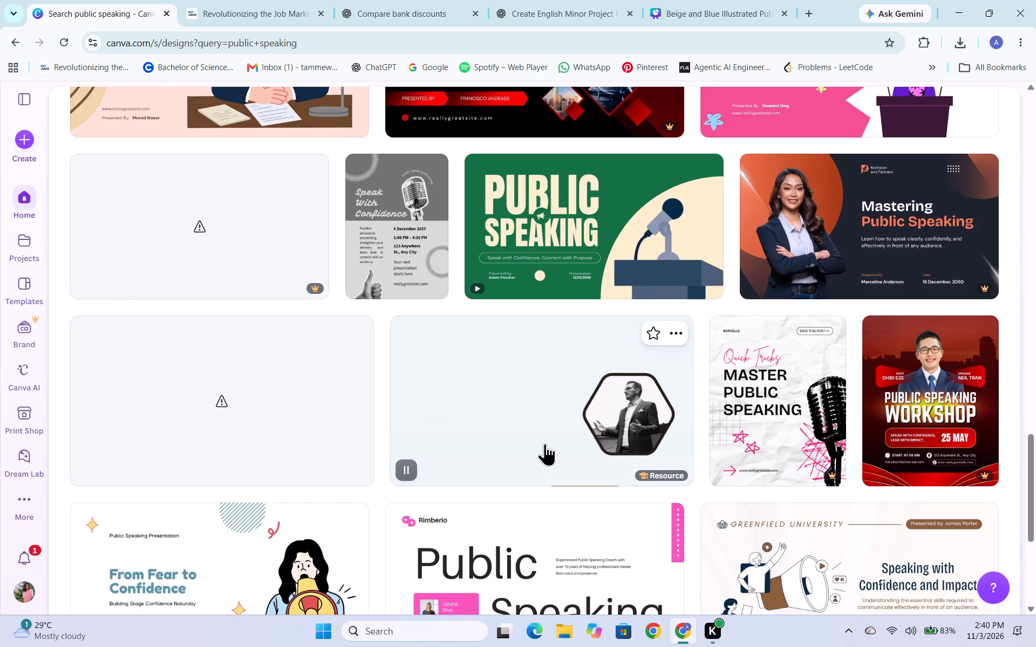
{"action": "scroll", "coordinate": [545, 443], "scroll_direction": "down", "scroll_amount": 1}
{"action": "scroll", "coordinate": [521, 378], "scroll_direction": "down", "scroll_amount": 3}
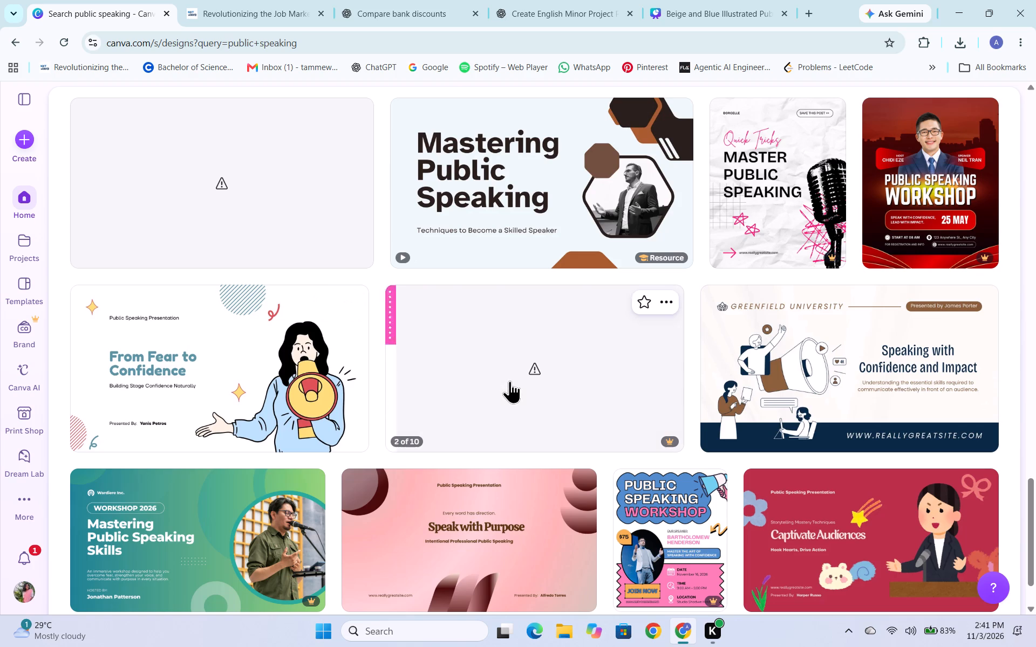
{"action": "scroll", "coordinate": [510, 381], "scroll_direction": "down", "scroll_amount": 3}
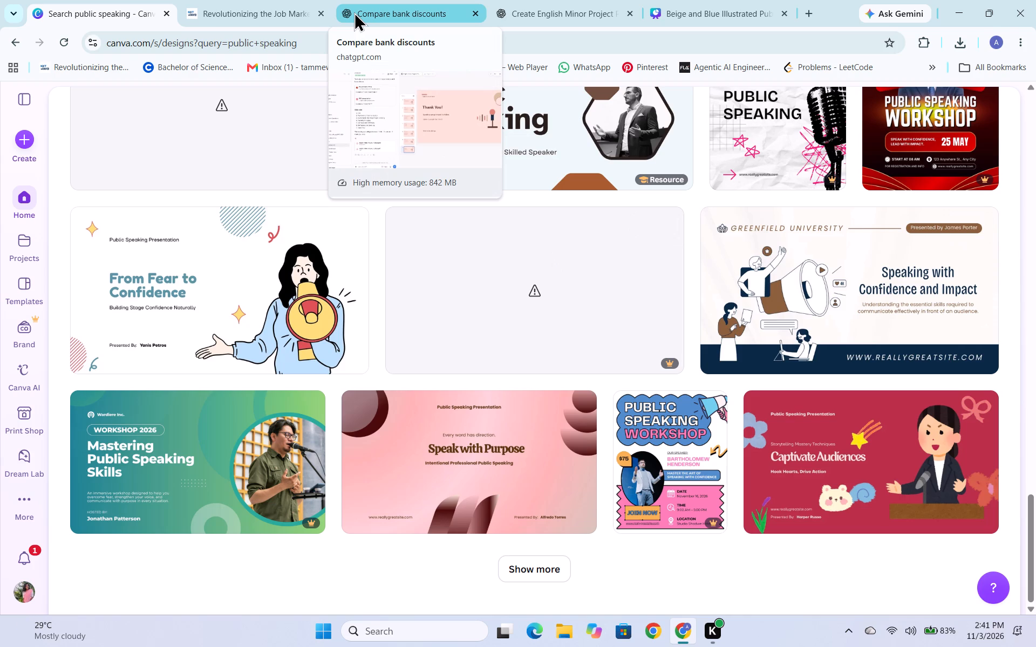
Switch to the learning portal and move its tab to the first place among the open browser tabs.
{"action": "left_click", "coordinate": [268, 0]}
{"action": "left_click_drag", "start_coordinate": [268, 0], "coordinate": [140, 1]}
Open the Reading Material for Testing of Hypothesis - one mean, then view the "In class Quiz | Testing of Hypothesis" page.
{"action": "scroll", "coordinate": [85, 170], "scroll_direction": "up", "scroll_amount": 1}
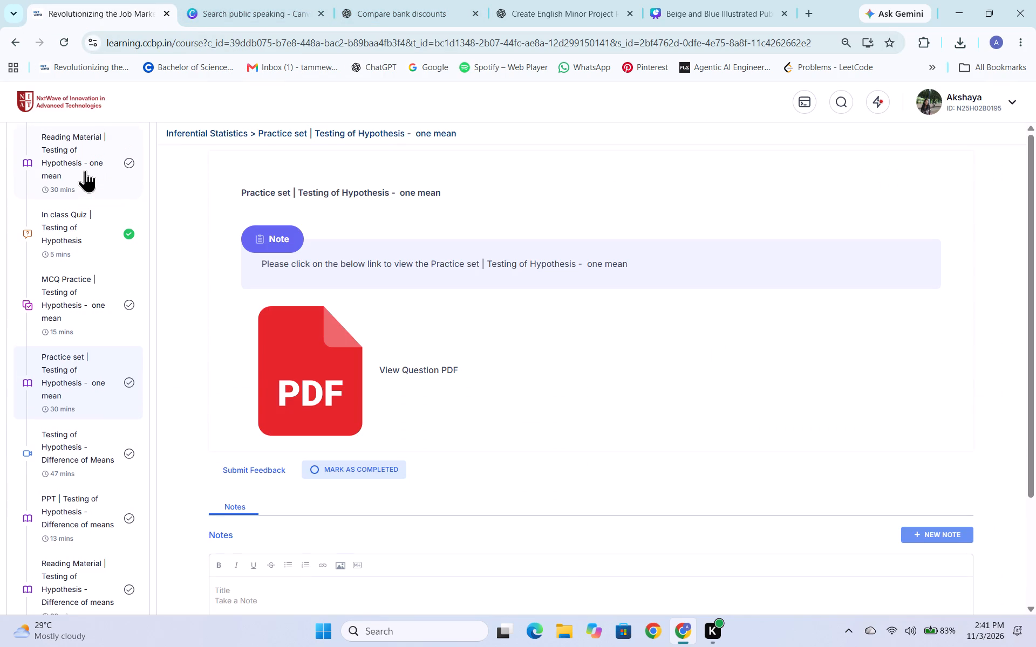
{"action": "scroll", "coordinate": [85, 170], "scroll_direction": "up", "scroll_amount": 1}
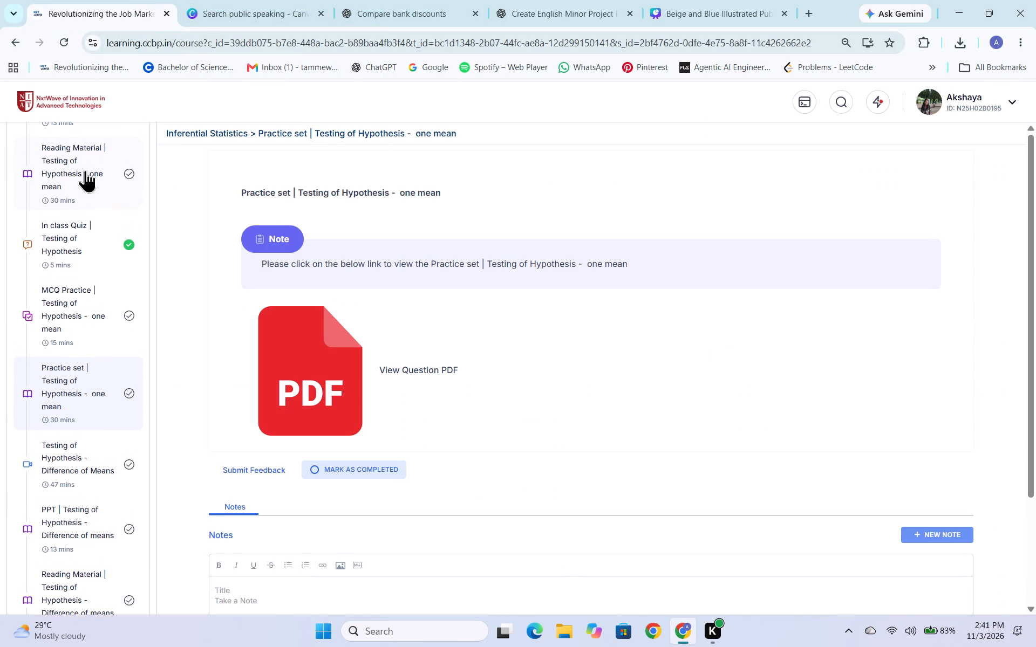
{"action": "scroll", "coordinate": [85, 170], "scroll_direction": "up", "scroll_amount": 3}
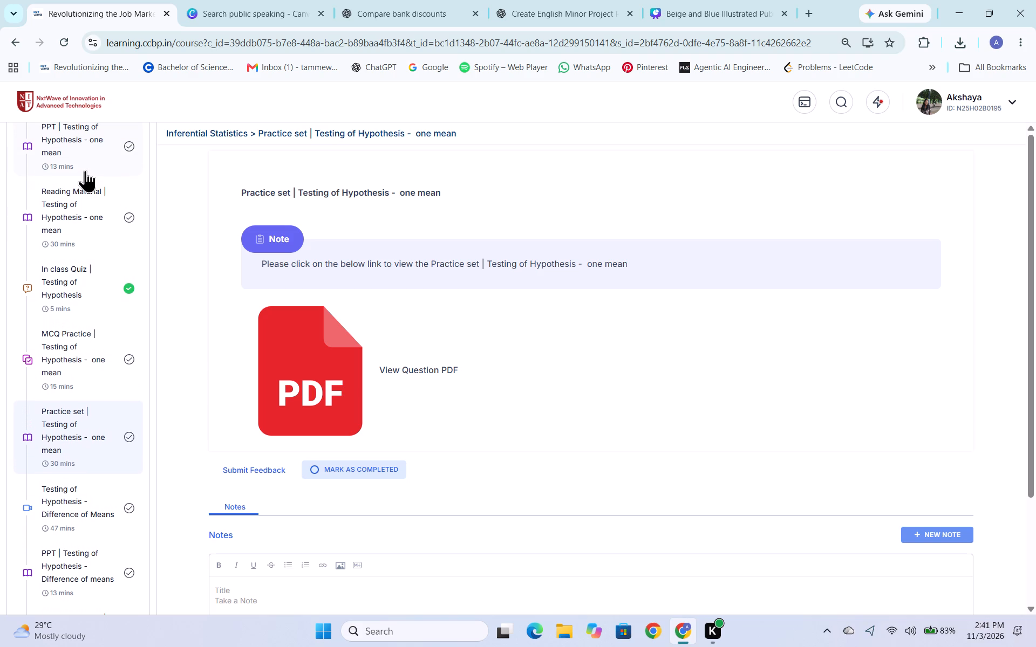
{"action": "scroll", "coordinate": [85, 170], "scroll_direction": "up", "scroll_amount": 1}
{"action": "left_click", "coordinate": [83, 222]}
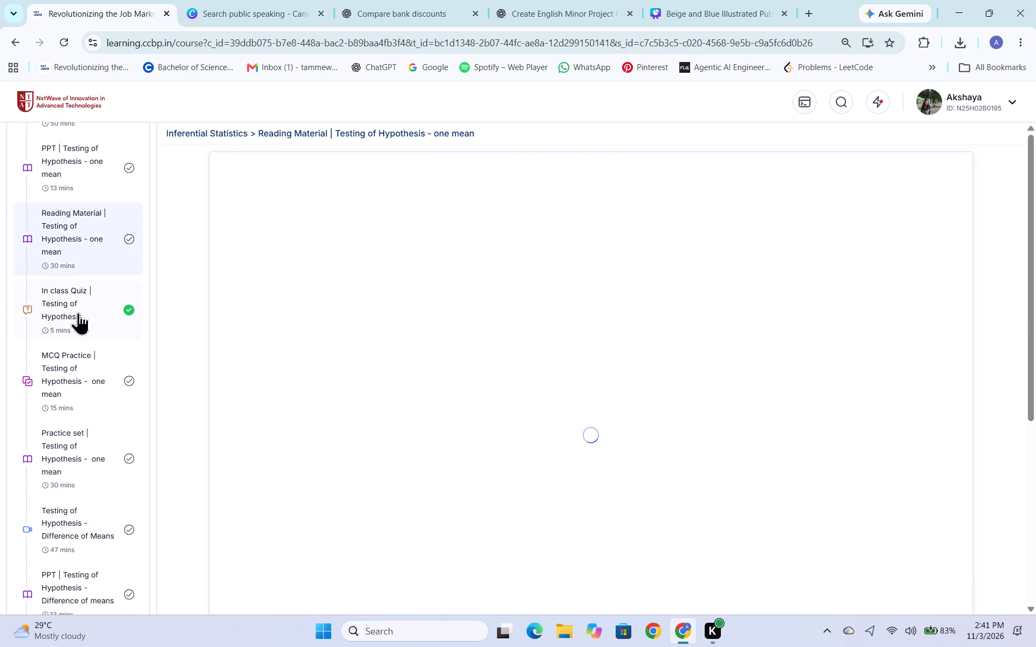
{"action": "left_click", "coordinate": [78, 312]}
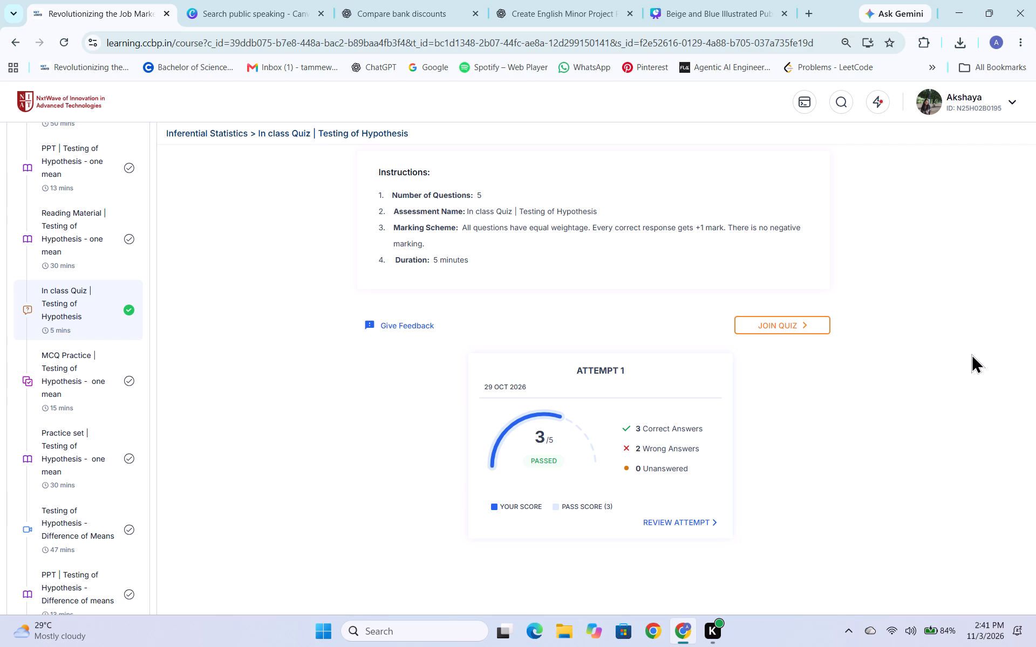
{"action": "scroll", "coordinate": [558, 333], "scroll_direction": "up", "scroll_amount": 4}
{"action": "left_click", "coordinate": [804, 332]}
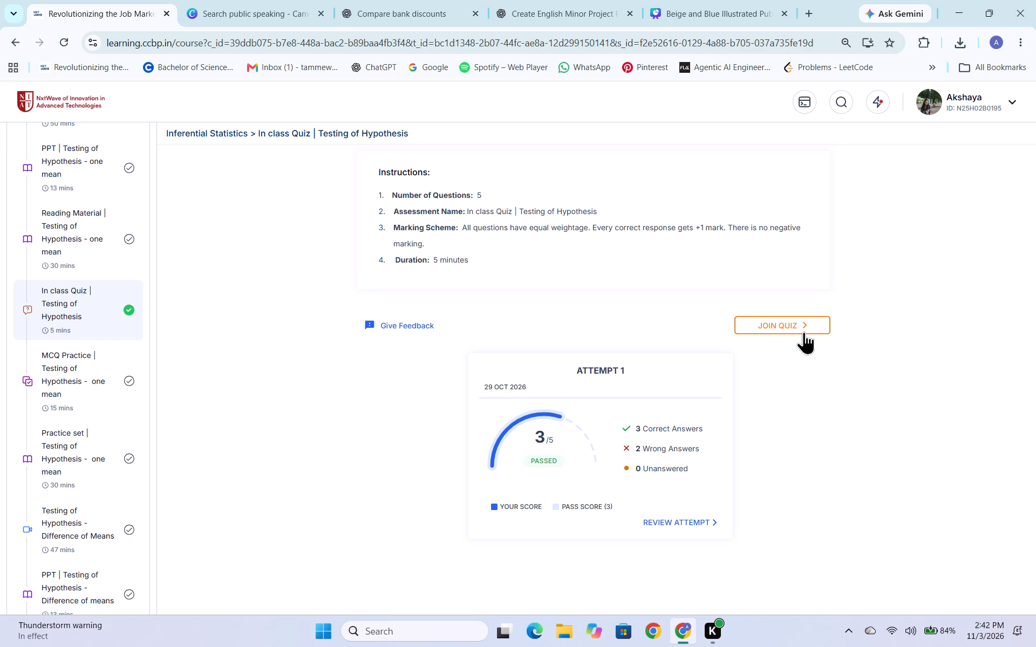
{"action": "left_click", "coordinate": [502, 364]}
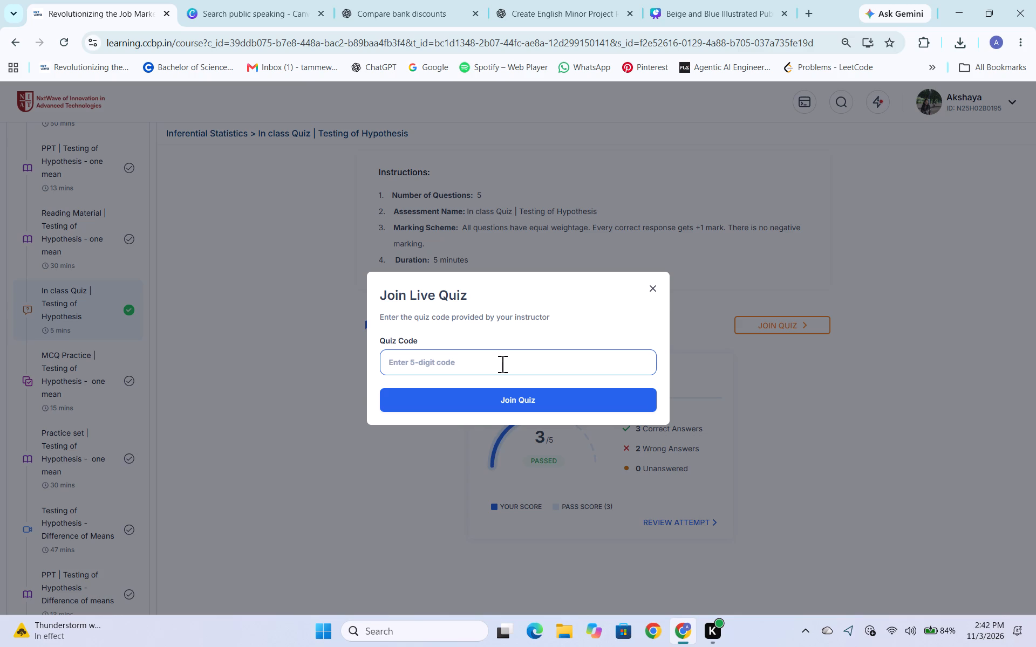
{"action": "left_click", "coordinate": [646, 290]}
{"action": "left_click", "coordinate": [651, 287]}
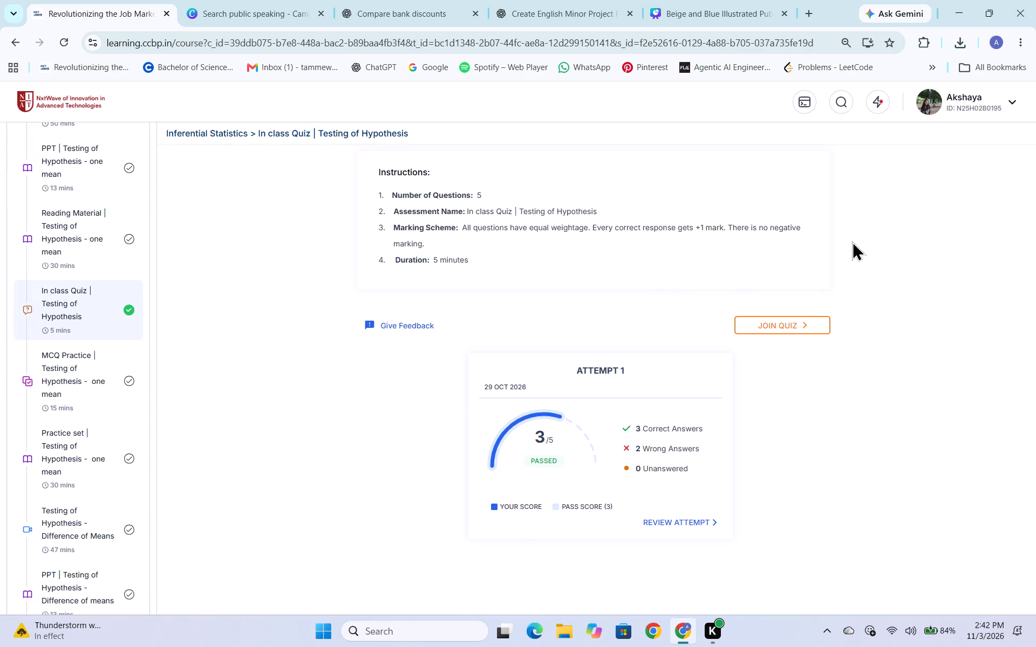